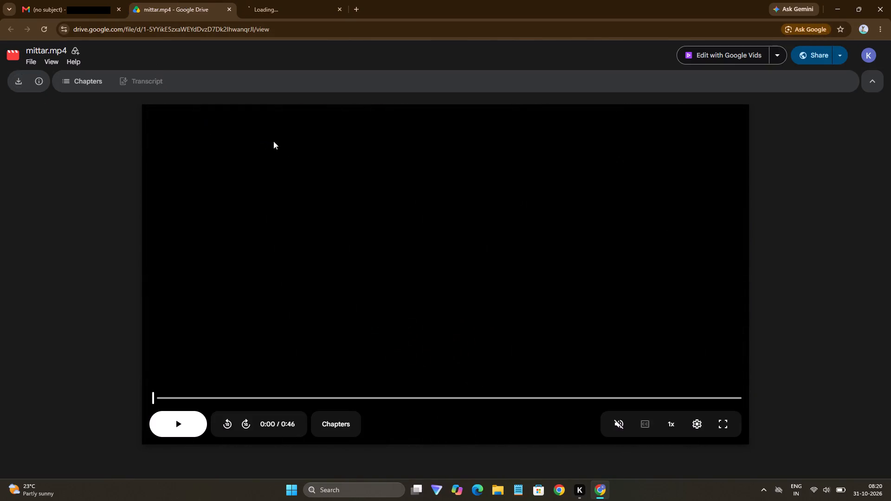
Check the mittar.mp4 download in the browser's download history, closing that page to return to the Drive video.
left_click(879, 32)
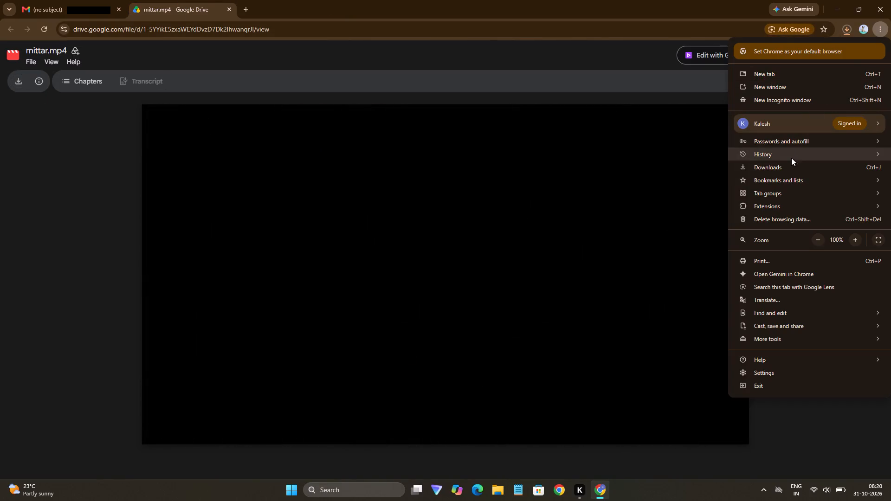
left_click(791, 167)
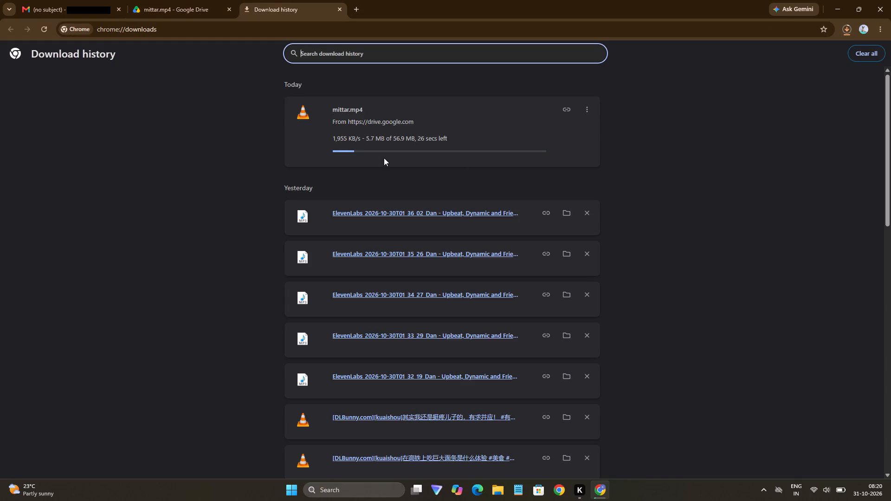
left_click(170, 7)
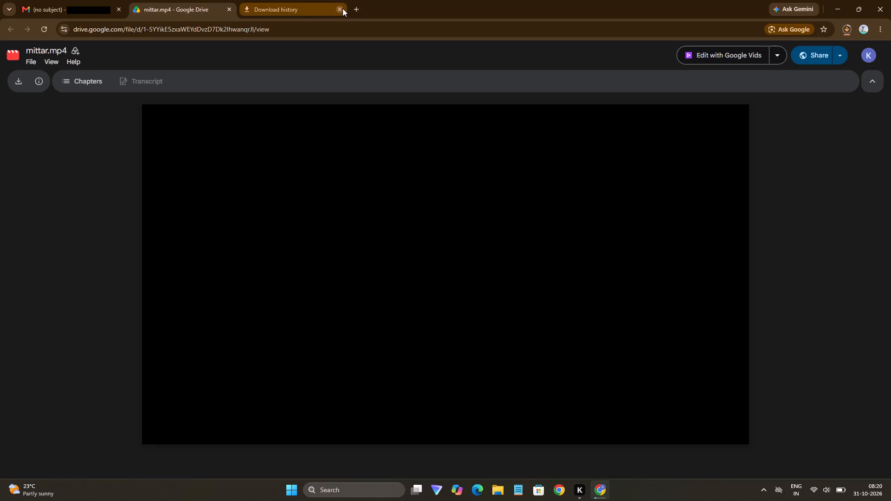
left_click(341, 8)
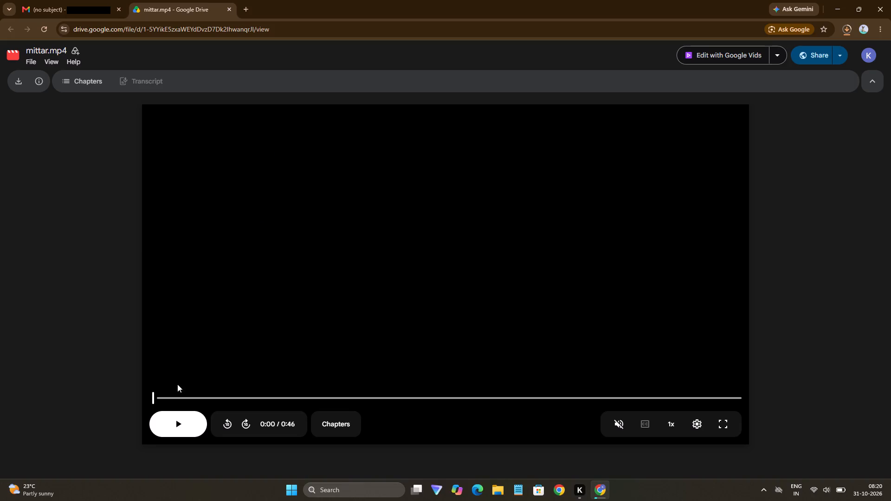
Play the mittar.mp4 video preview with its sound unmuted.
left_click(182, 427)
left_click(285, 328)
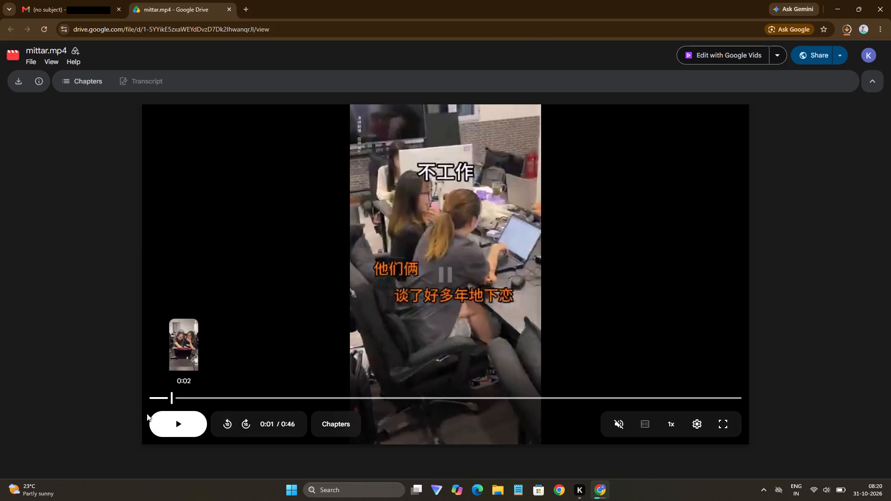
left_click(624, 428)
left_click(535, 366)
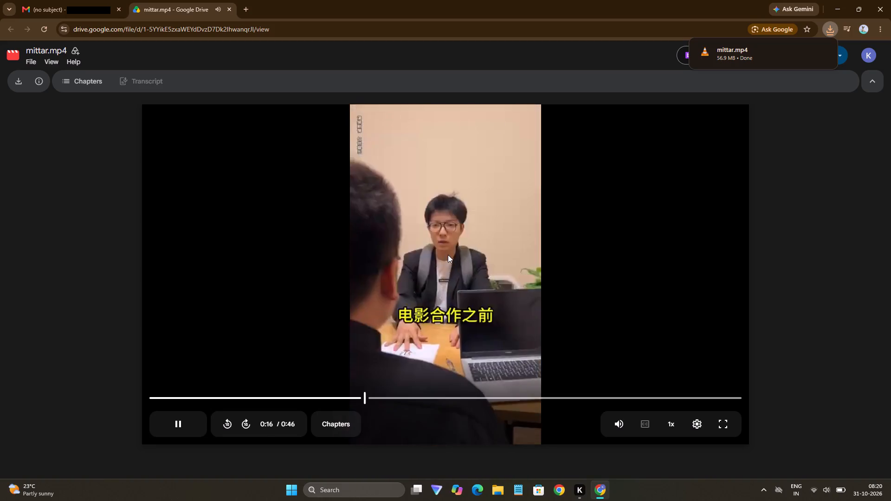
Restore the maximized browser window to expose the desktop, close the open Kuro window and relaunch Kuro.
double_click(304, 7)
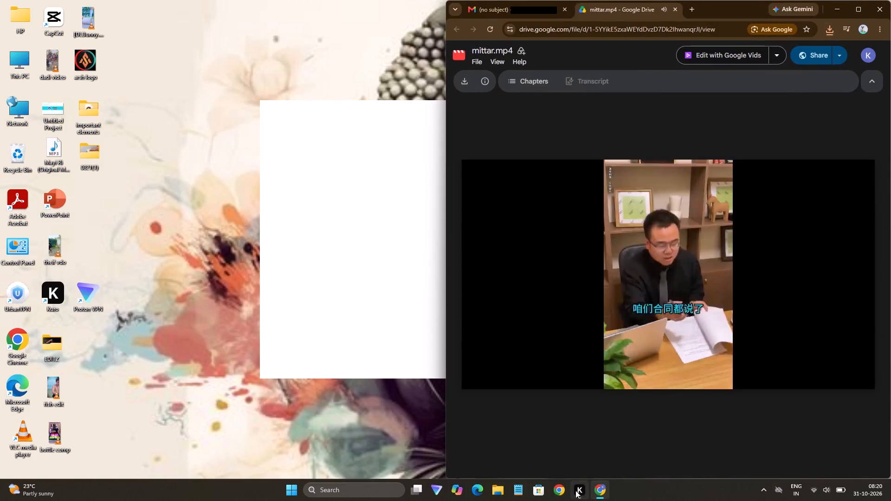
left_click(608, 410)
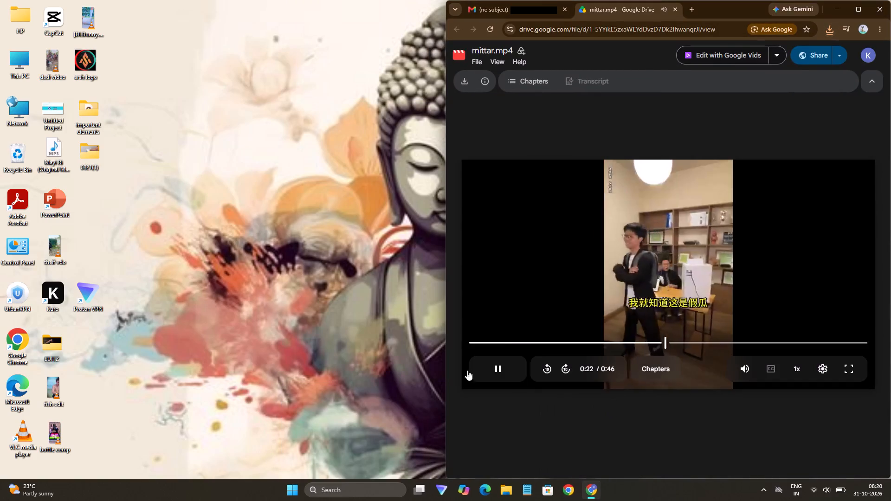
double_click(52, 296)
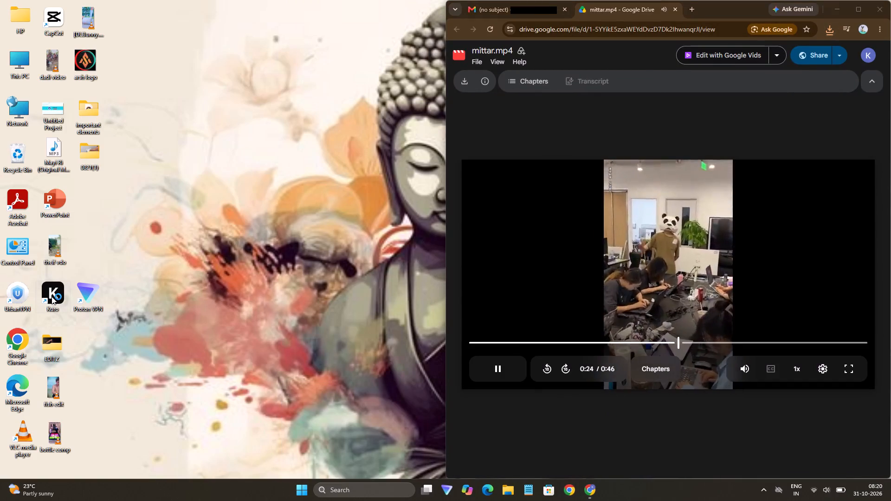
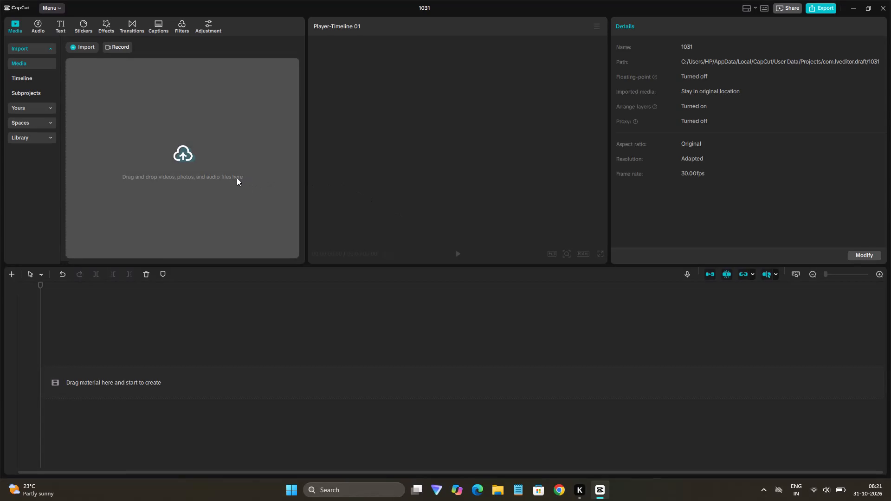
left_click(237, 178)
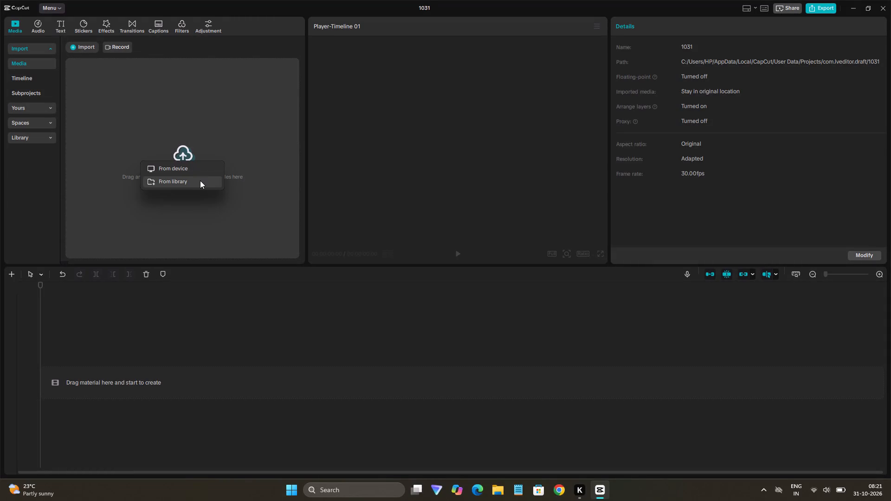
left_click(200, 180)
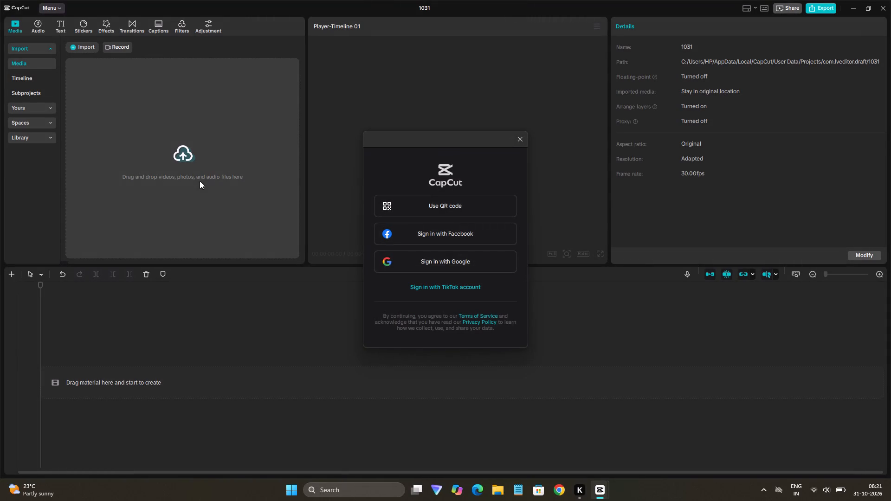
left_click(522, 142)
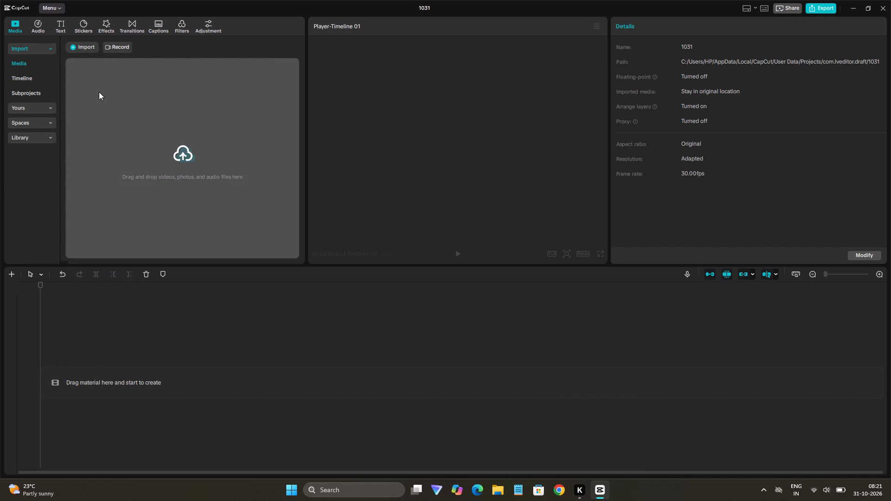
Import the mittar video from the Downloads folder in File Explorer into the CapCut project's media.
left_click(491, 486)
left_click(440, 192)
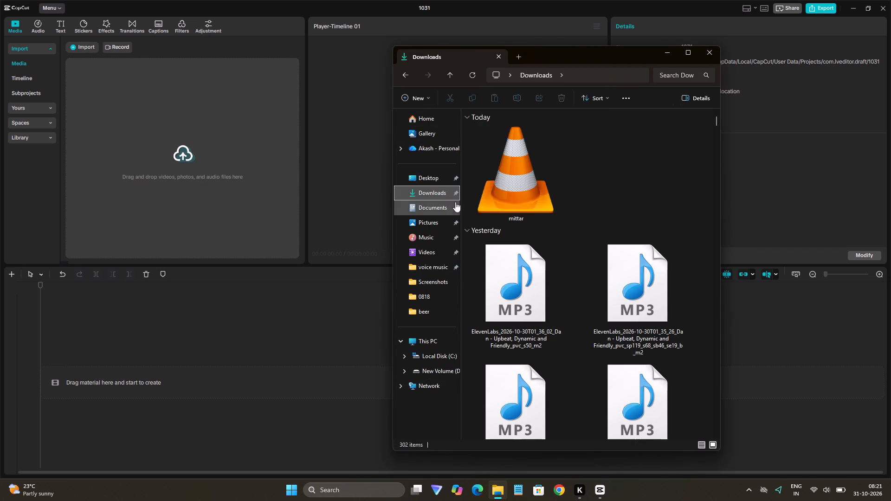
left_click_drag(503, 181, 211, 164)
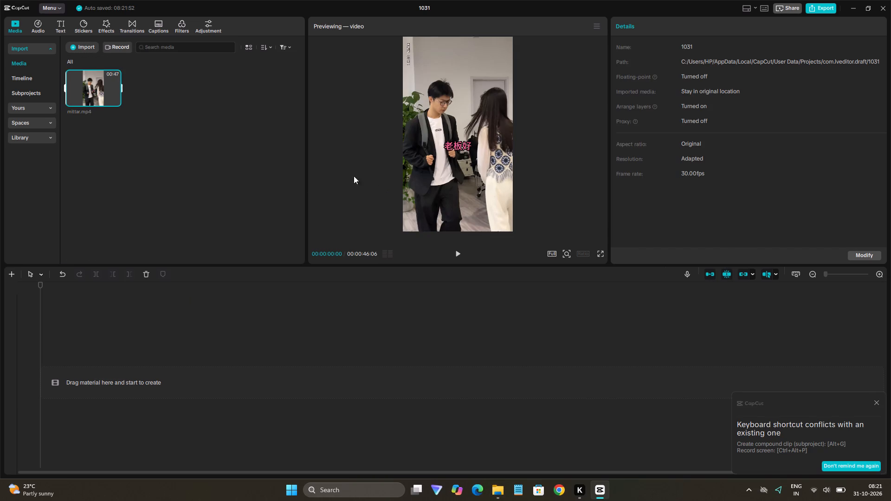
Import the voice music folder from File Explorer into the CapCut project's media.
left_click(495, 489)
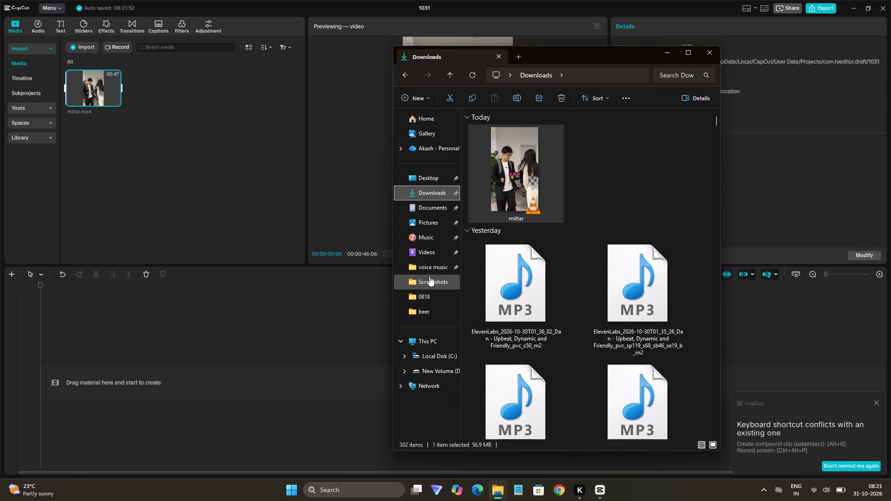
left_click(428, 269)
left_click_drag(427, 264, 203, 158)
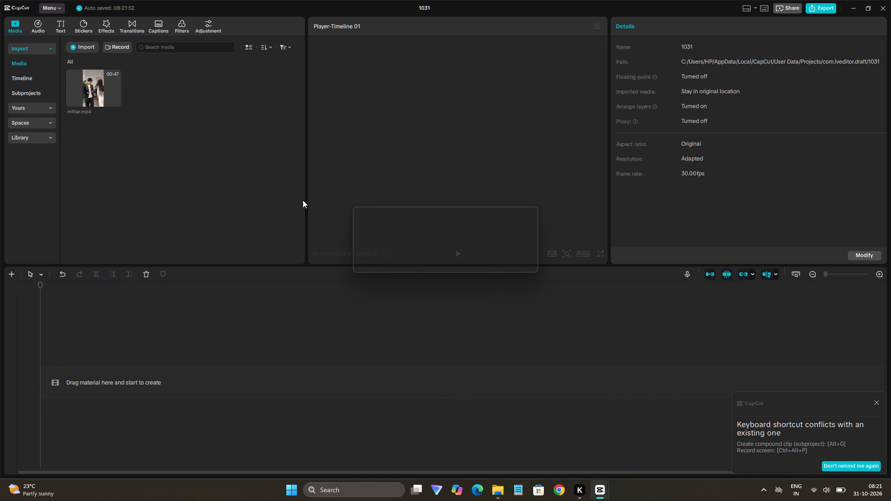
Browse the sound effects in the imported voice music folder and preview the what-oh-h...andpa.mp3 clip.
double_click(163, 94)
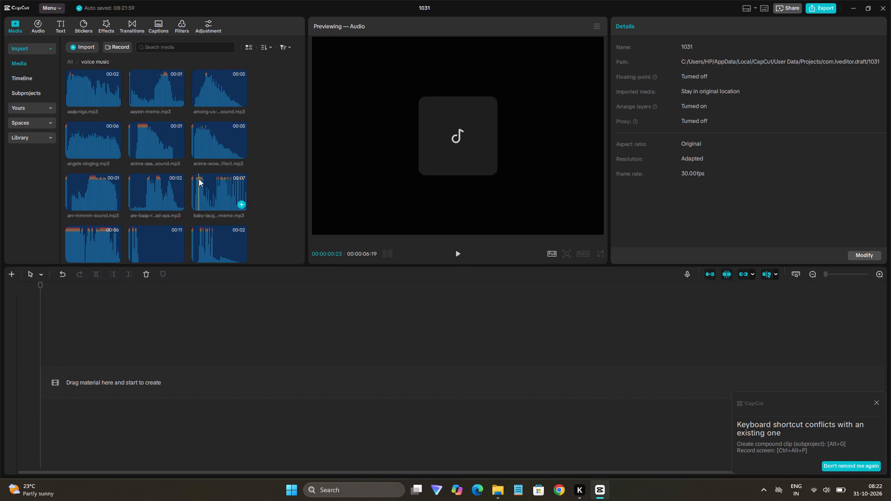
scroll(199, 180, "down", 20)
scroll(199, 180, "down", 12)
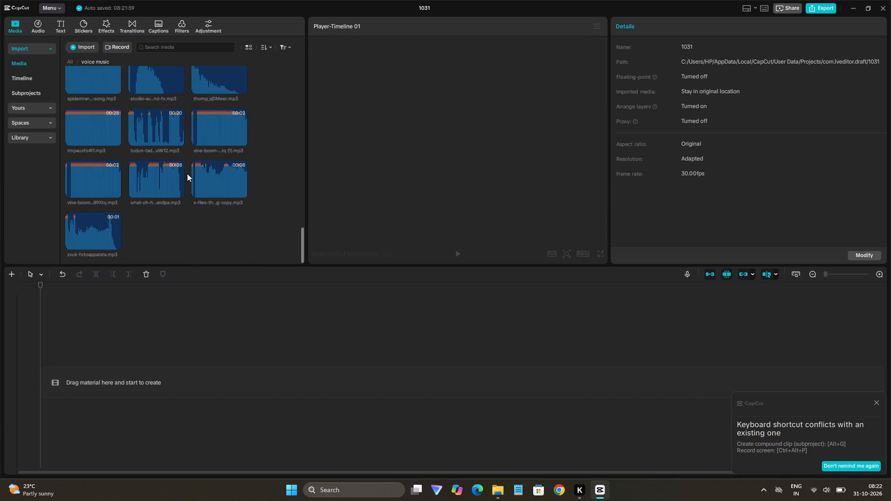
scroll(187, 173, "down", 3)
left_click(147, 172)
left_click(136, 174)
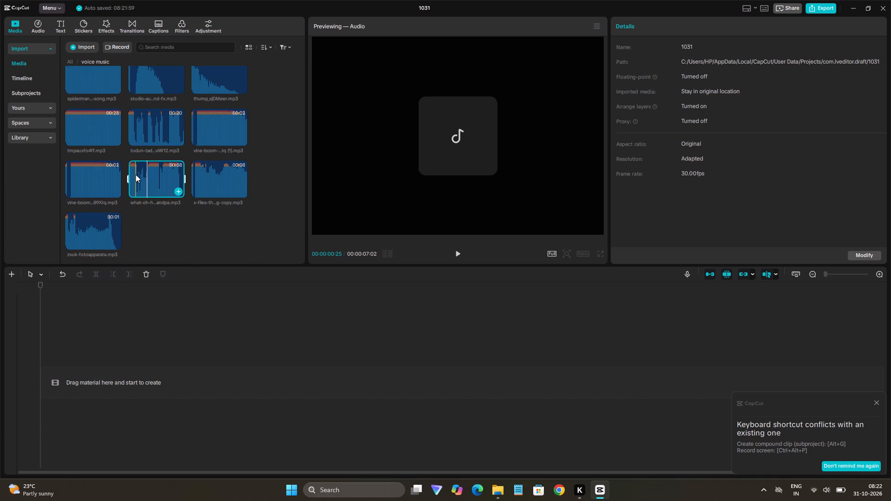
key("space")
key("space")
scroll(117, 139, "up", 8)
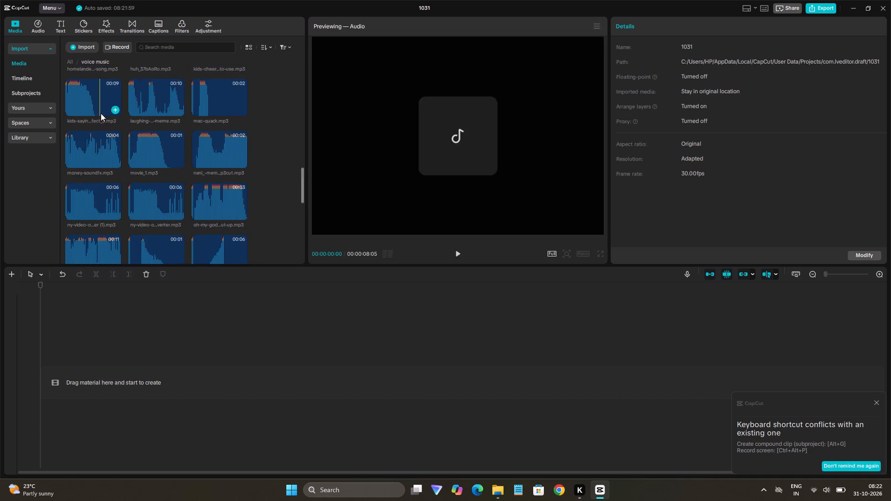
scroll(101, 113, "up", 20)
scroll(101, 113, "up", 1)
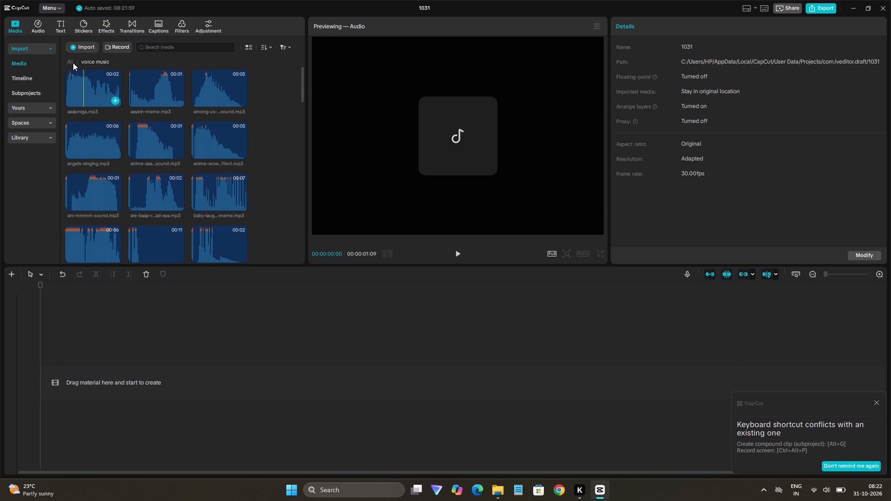
Return to the full media list and place mittar.mp4 on the main track at the start of the timeline.
left_click(73, 64)
left_click_drag(93, 94, 75, 353)
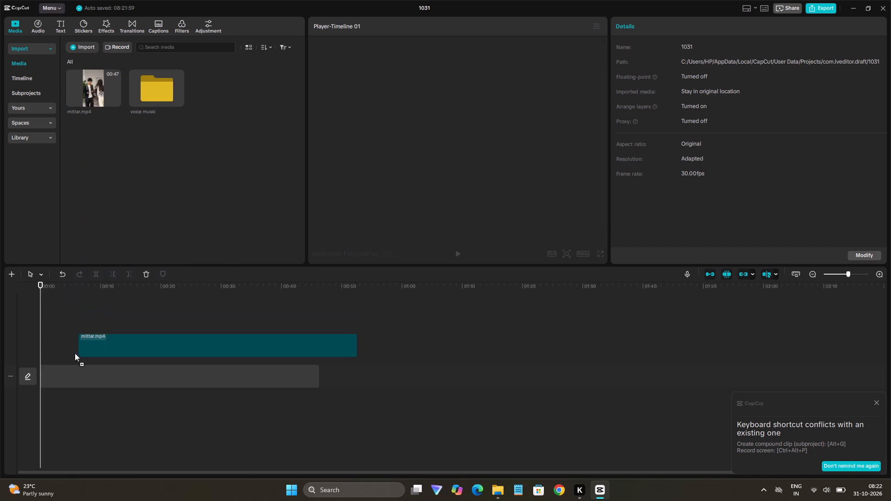
left_click_drag(75, 353, 45, 369)
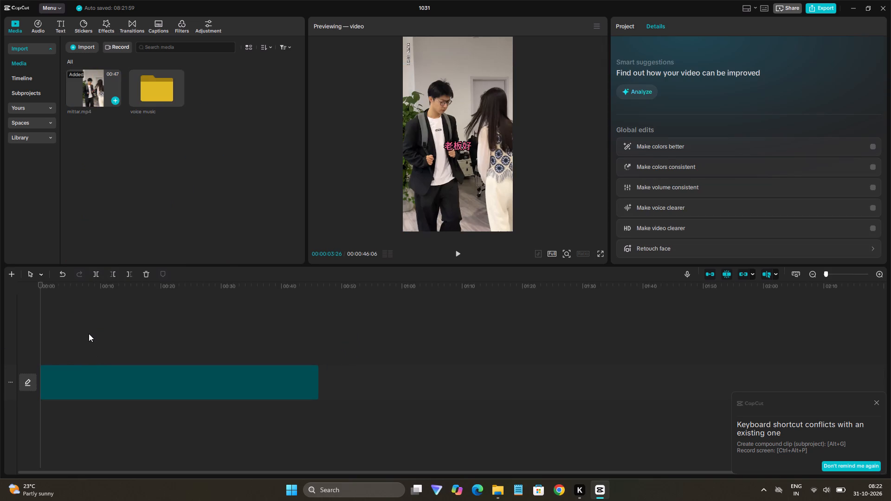
Play the timeline video from its beginning and pause it at about 00:00:02:23.
scroll(89, 333, "up", 19, "ctrl")
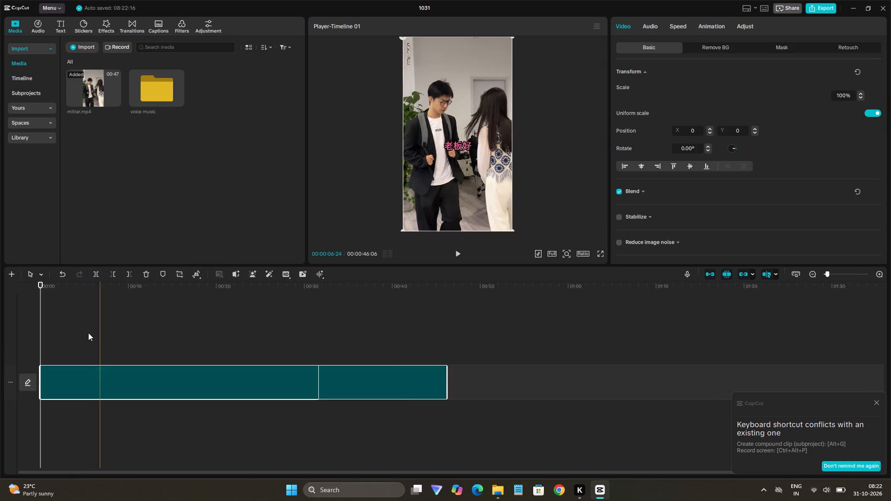
scroll(94, 343, "up", 8, "ctrl")
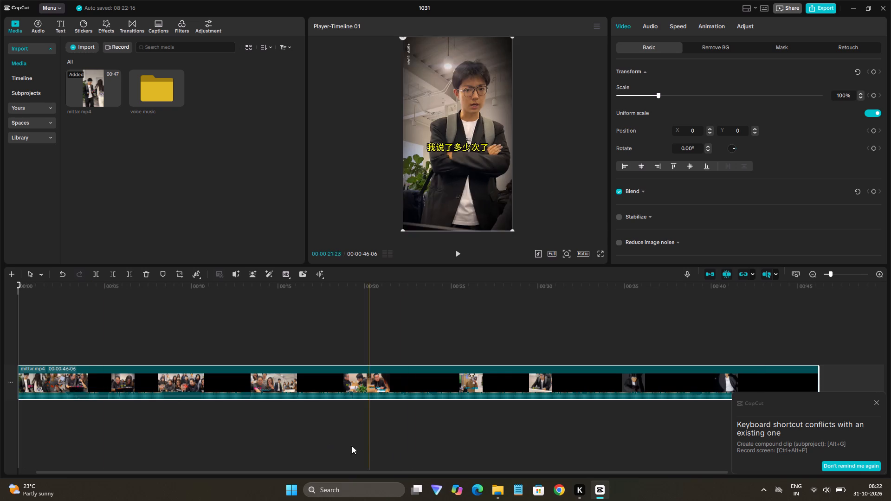
left_click_drag(331, 470, 108, 458)
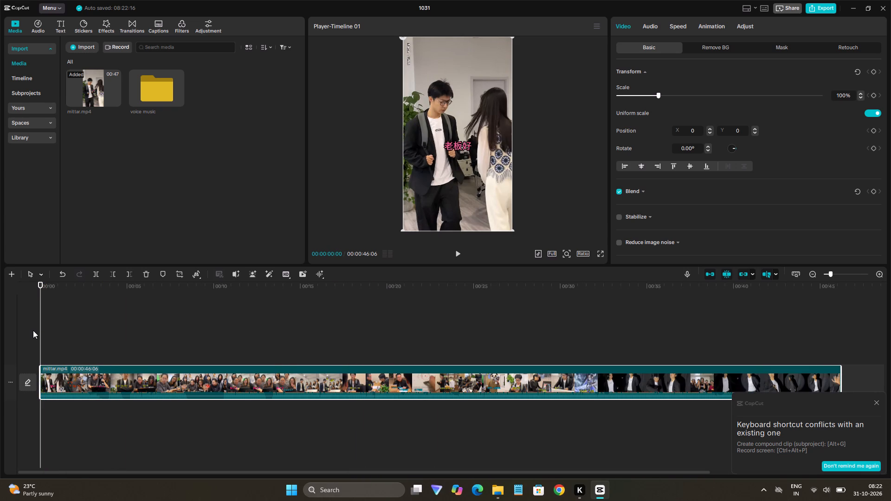
key("space")
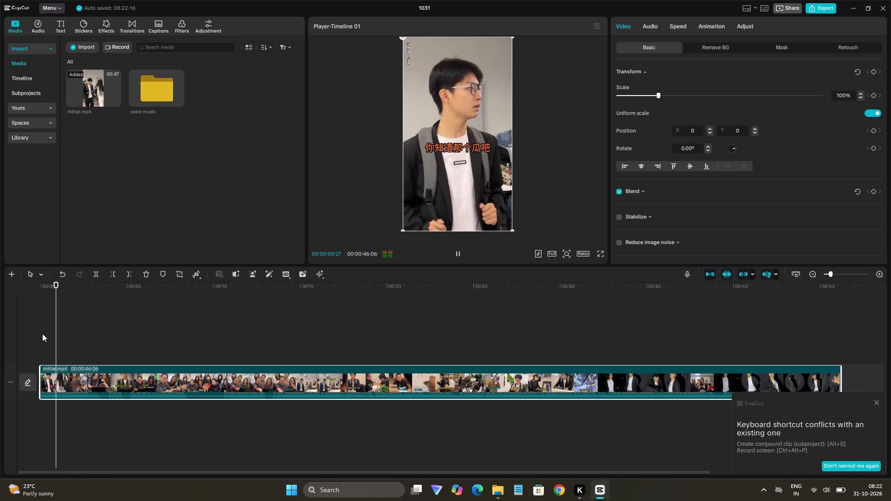
key("space")
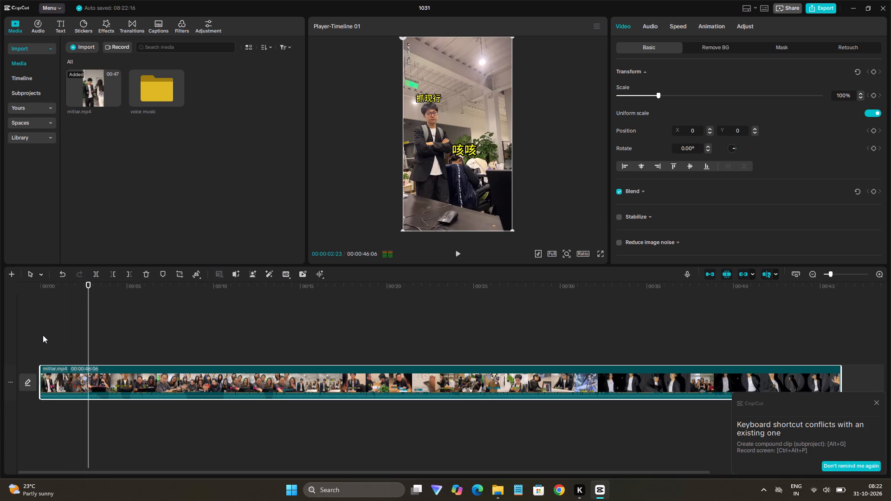
Preview the aayein-meme.mp3, aaajuniga.mp3 and angels-singing.mp3 sounds in the voice music folder.
left_click(150, 99)
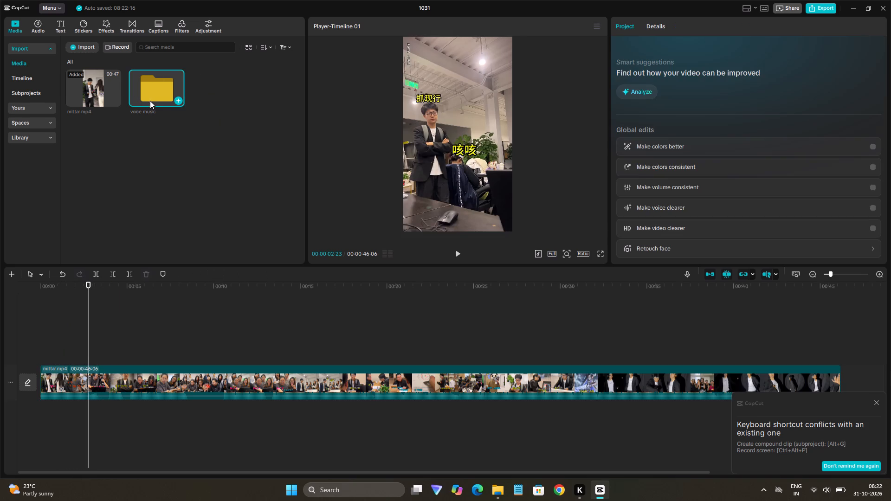
double_click(154, 103)
left_click(134, 91)
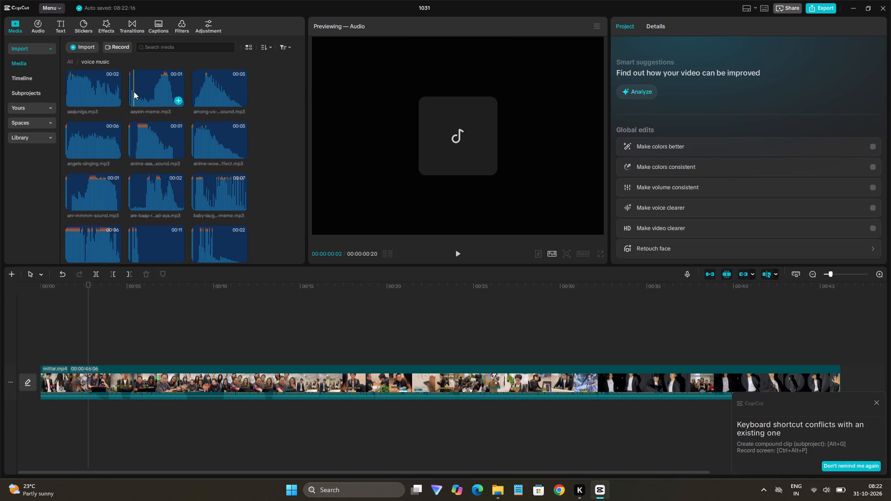
key("space")
left_click(99, 95)
left_click(86, 93)
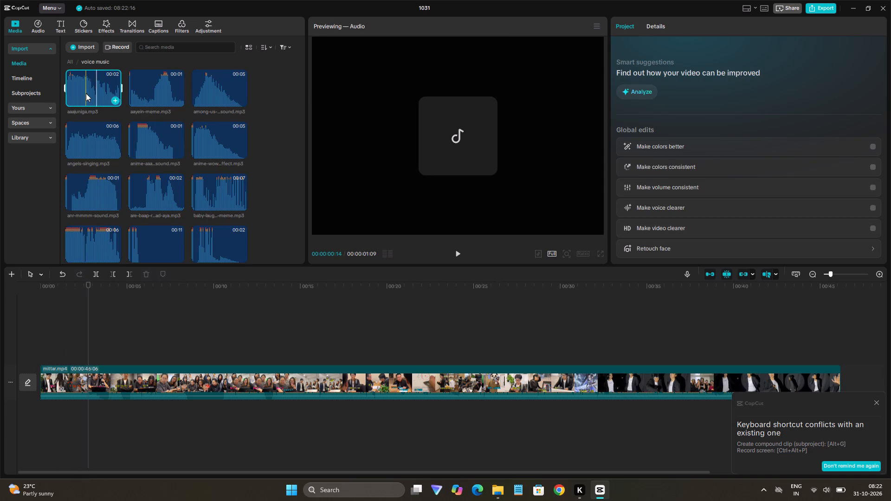
key("space")
left_click(78, 134)
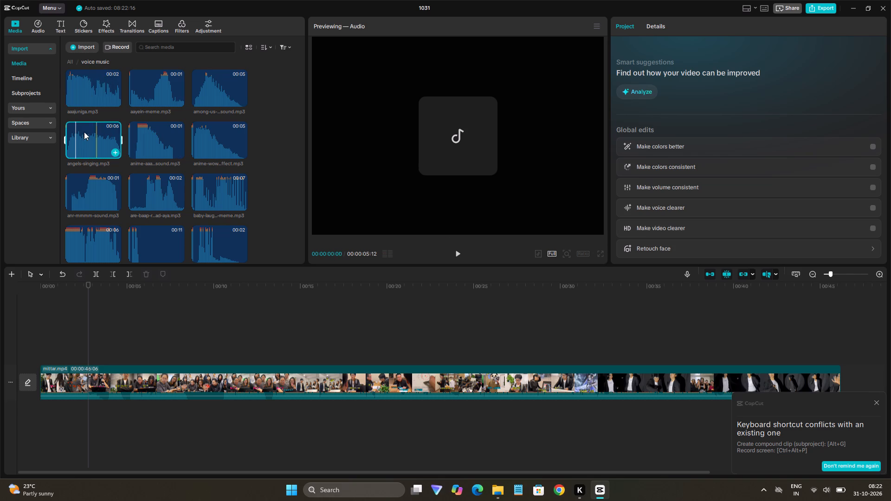
left_click(68, 134)
key("space")
key("space")
Preview the anr-mmmm-sound.mp3 and are-baap-r...ad-eya.mp3 sounds in the voice music folder.
left_click(76, 192)
key("space")
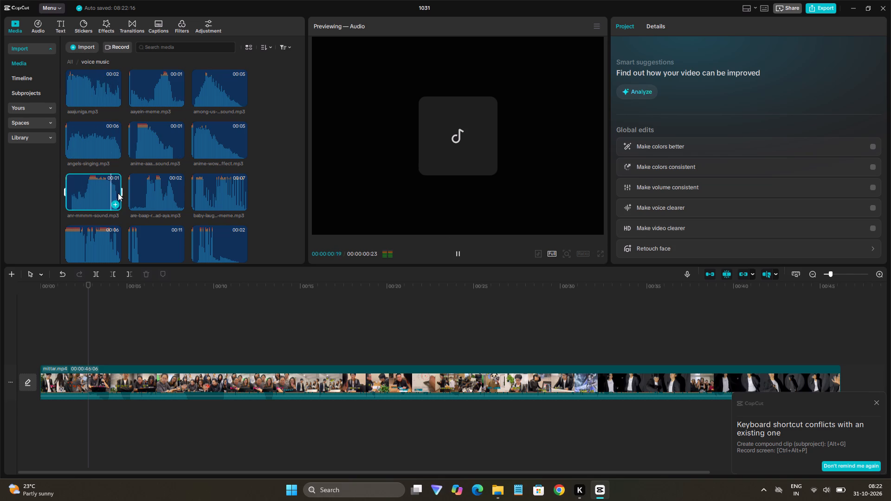
left_click(146, 189)
key("space")
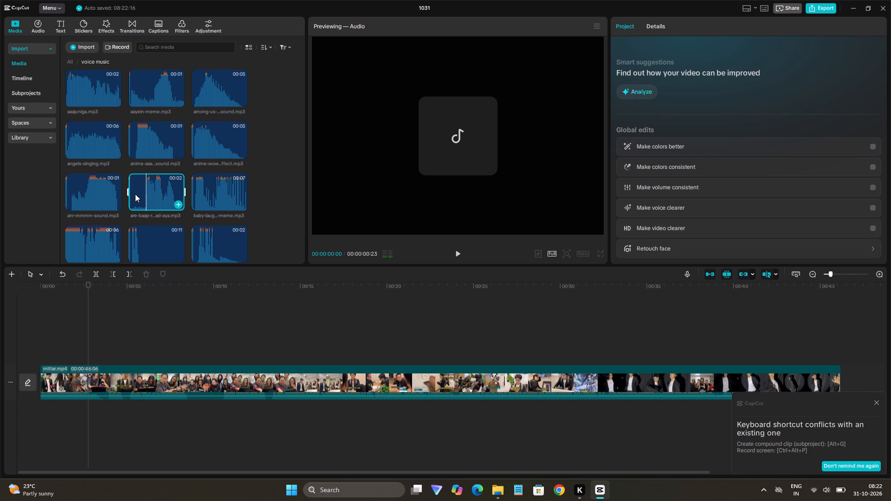
left_click(135, 194)
left_click(202, 188)
left_click(142, 190)
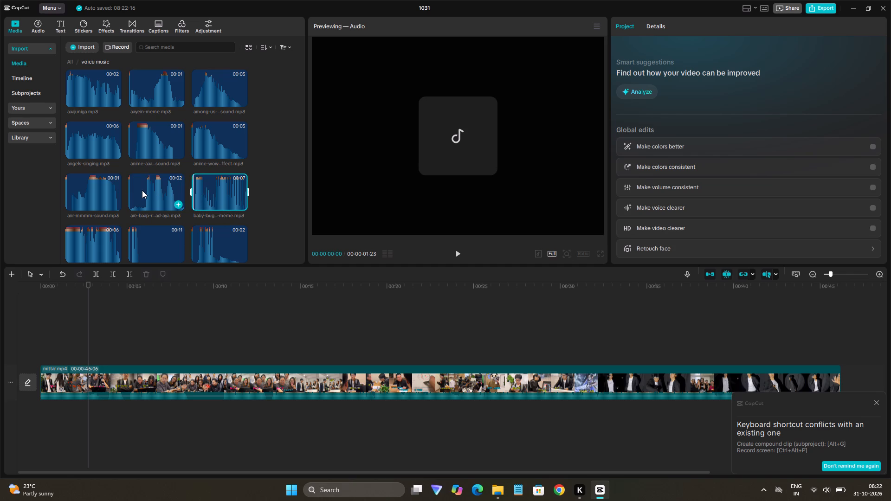
key("space")
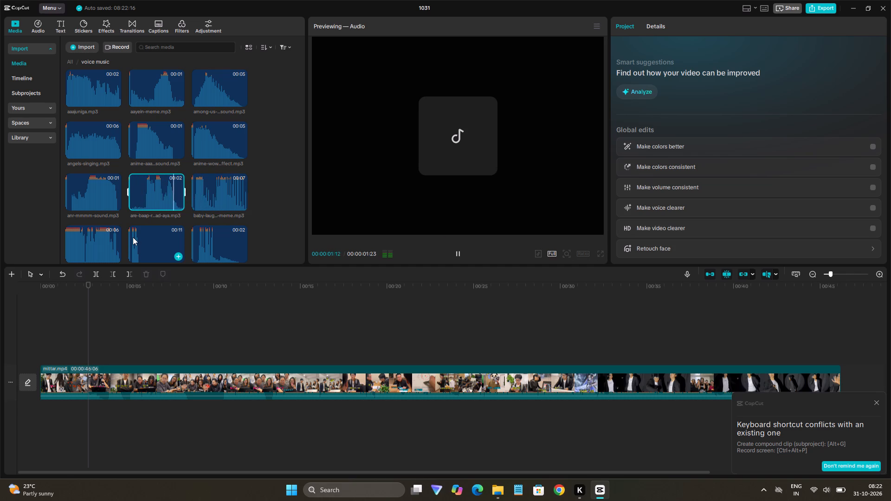
Play the timeline video onward from about 00:00:02:23 for roughly one second.
key("space")
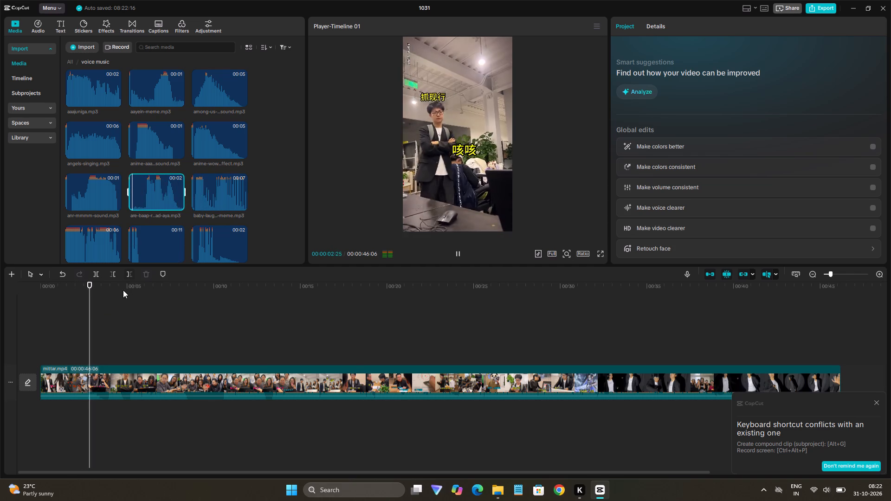
key("space")
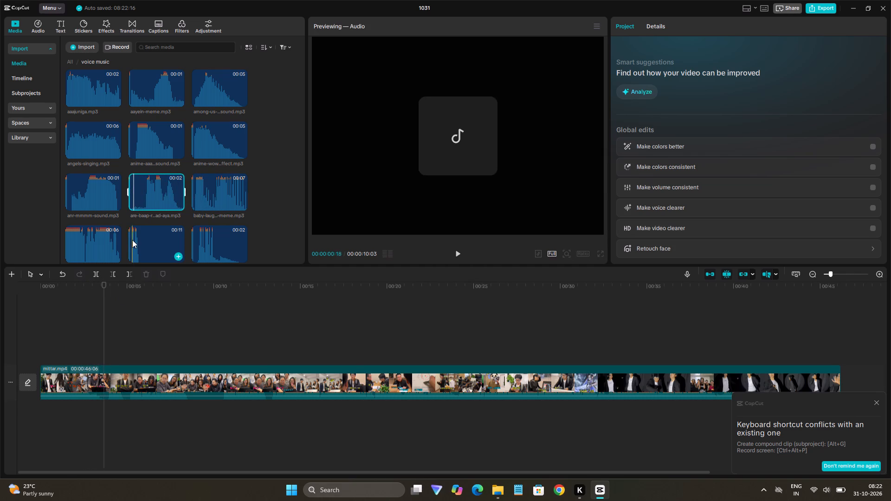
Preview the baby-laug...tPntD.mp3, cartoon-sl...-crash.mp3 and cartoonslip.mp3 sounds in the voice music folder.
scroll(125, 239, "down", 2)
left_click(78, 158)
key("space")
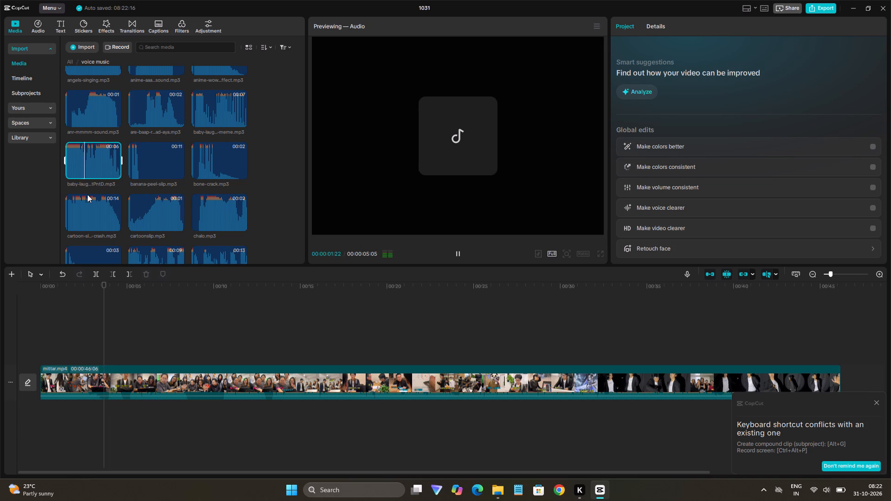
left_click(75, 203)
key("space")
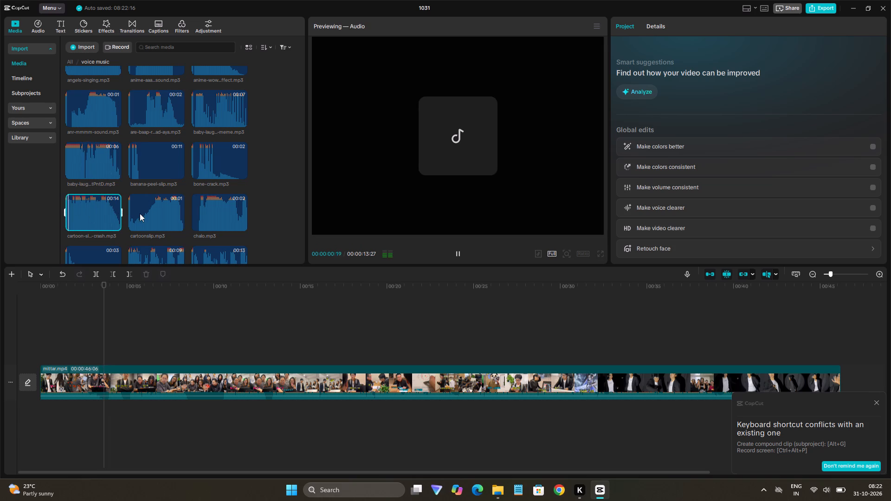
left_click(142, 212)
key("space")
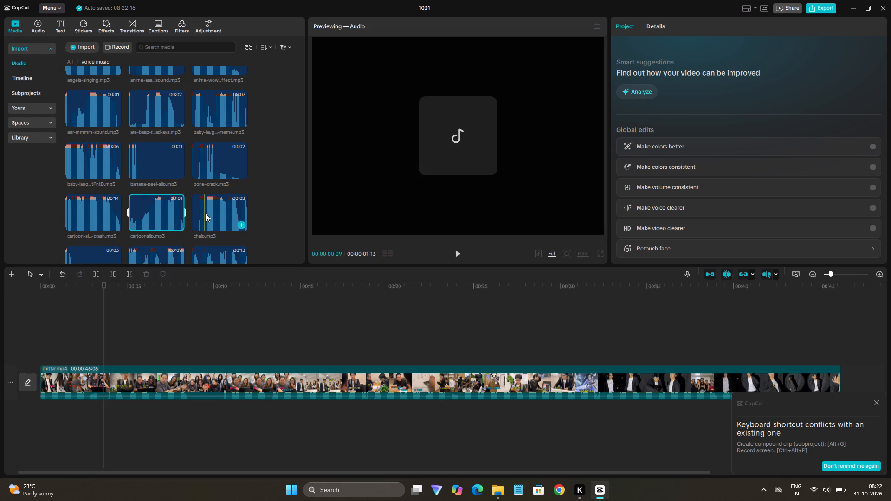
Preview the ding-soun...ect_2.mp3, dog-laughi...hihihi.mp3 and dog-laughi...tiktok.mp3 sounds in the voice music folder.
scroll(129, 231, "down", 2)
left_click(73, 182)
key("space")
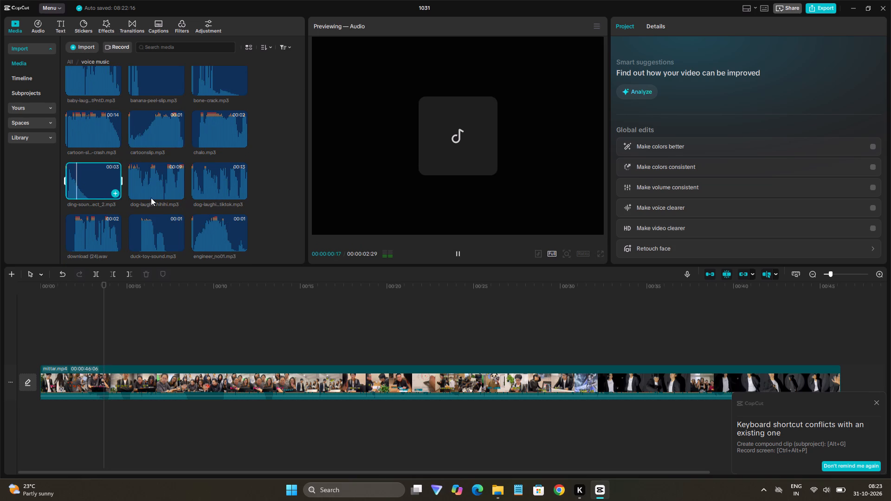
left_click(128, 190)
key("space")
left_click(132, 189)
key("space")
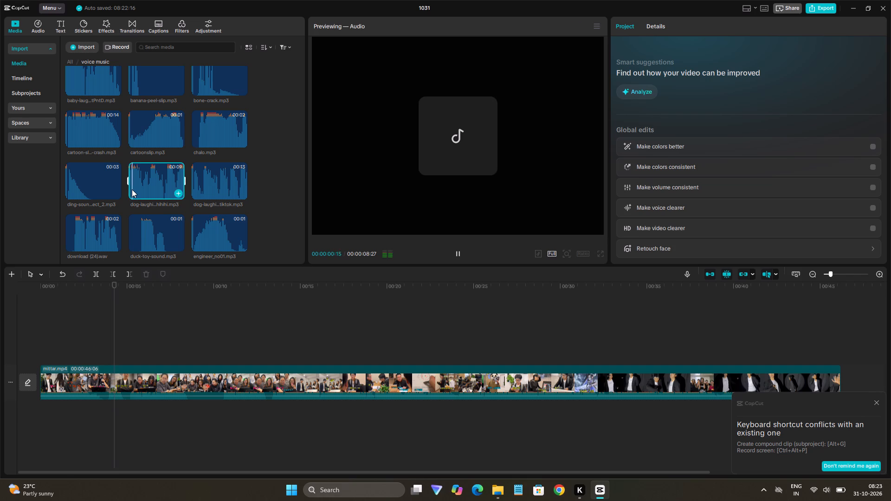
left_click(204, 182)
key("space")
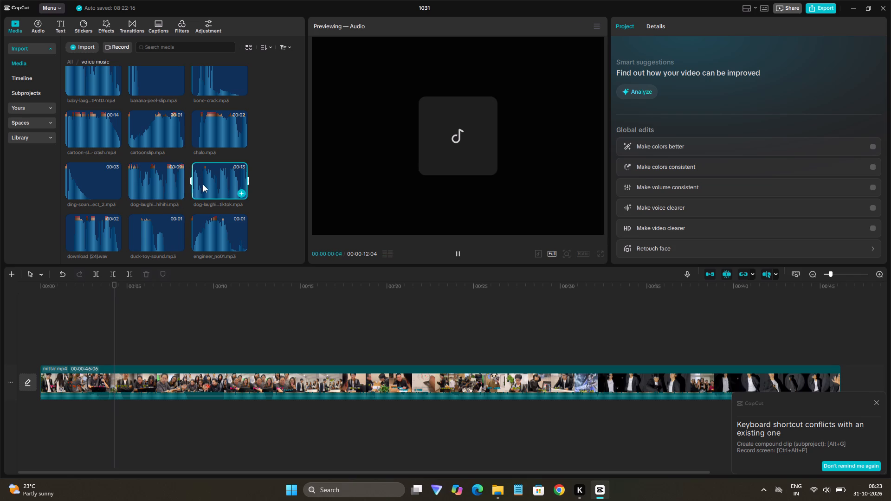
Preview the duck-toy-sound.mp3, download (24).wav and faaah.mp3 sounds in the voice music folder.
left_click(136, 231)
key("space")
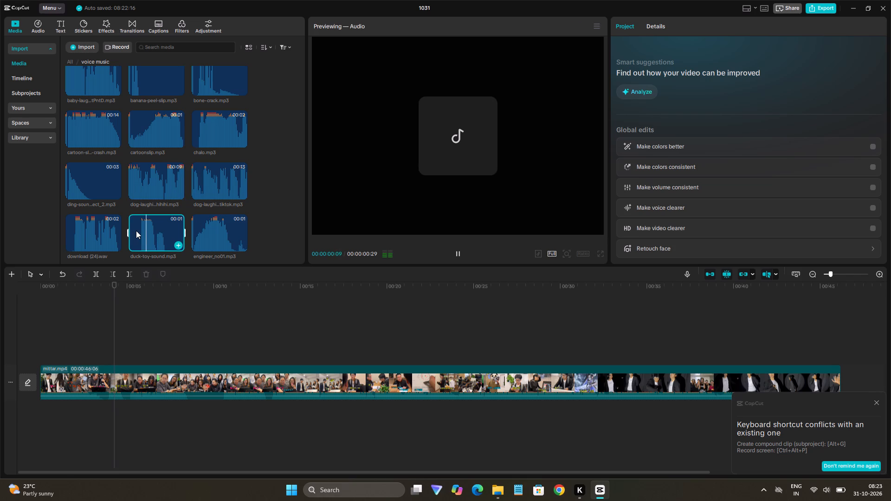
scroll(76, 237, "down", 2)
left_click(71, 158)
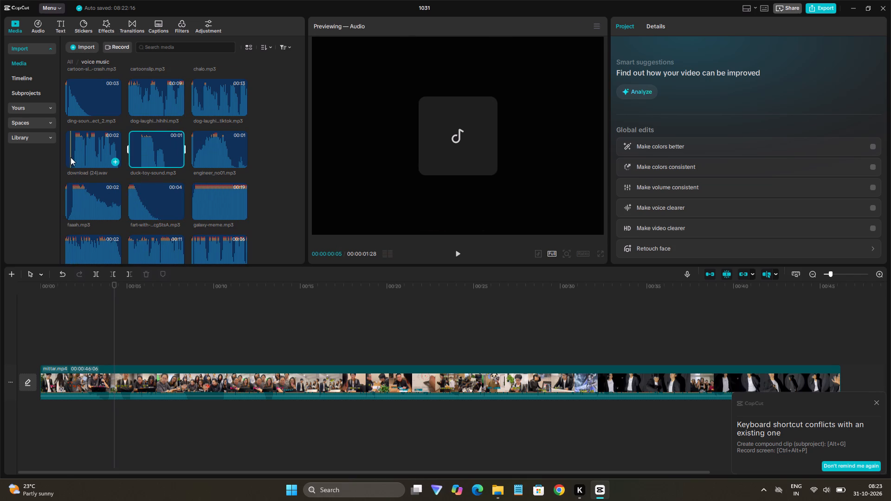
key("space")
left_click(82, 197)
key("space")
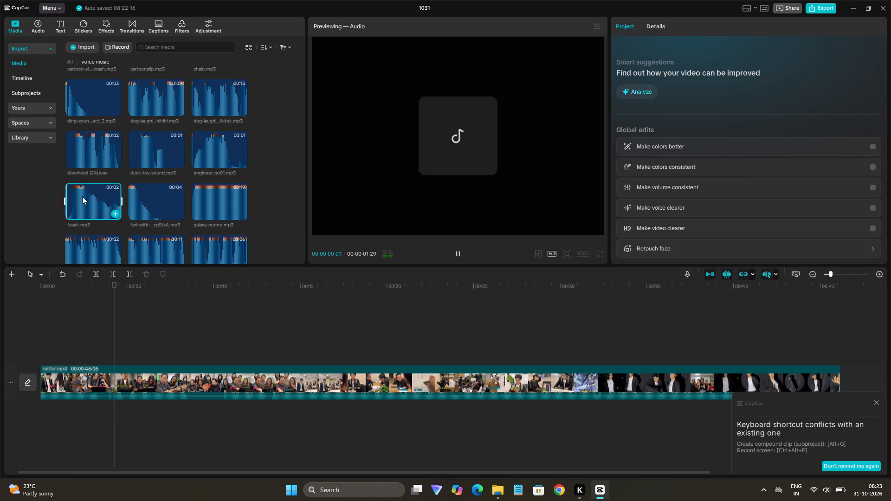
key("space")
Switch to Google Chrome and open a browser window with the Kalesh Facts profile.
left_click(559, 500)
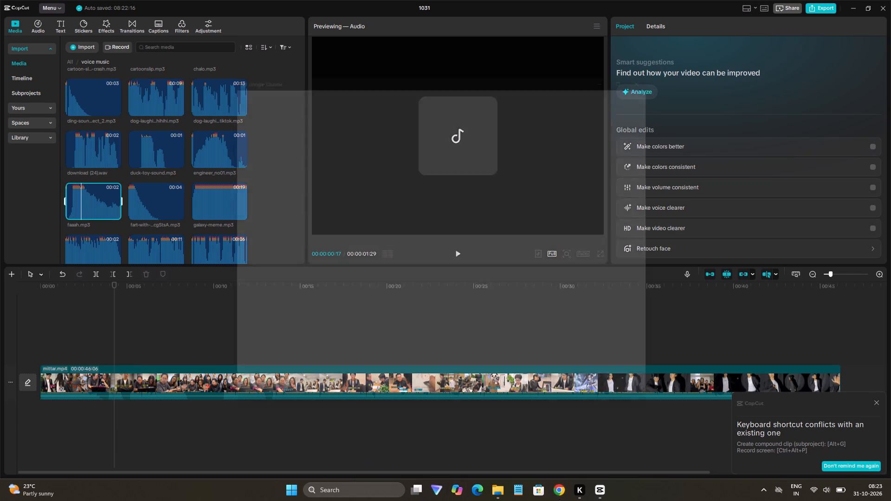
left_click(334, 297)
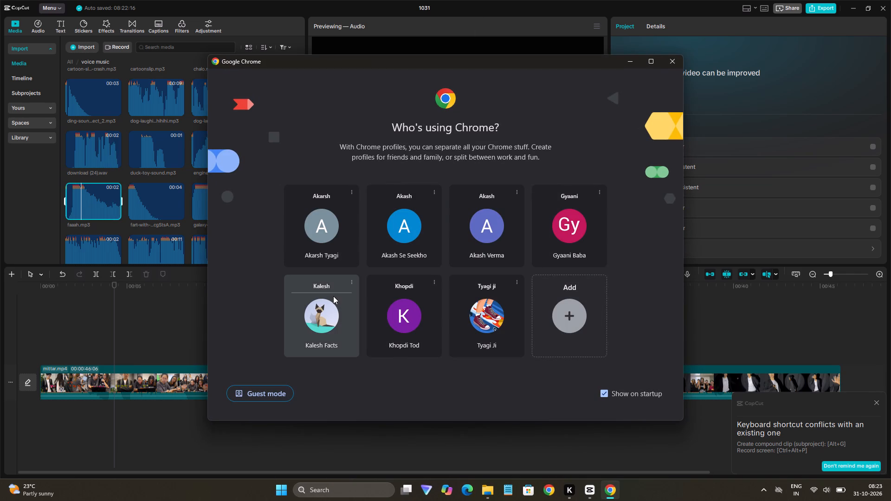
left_click(334, 302)
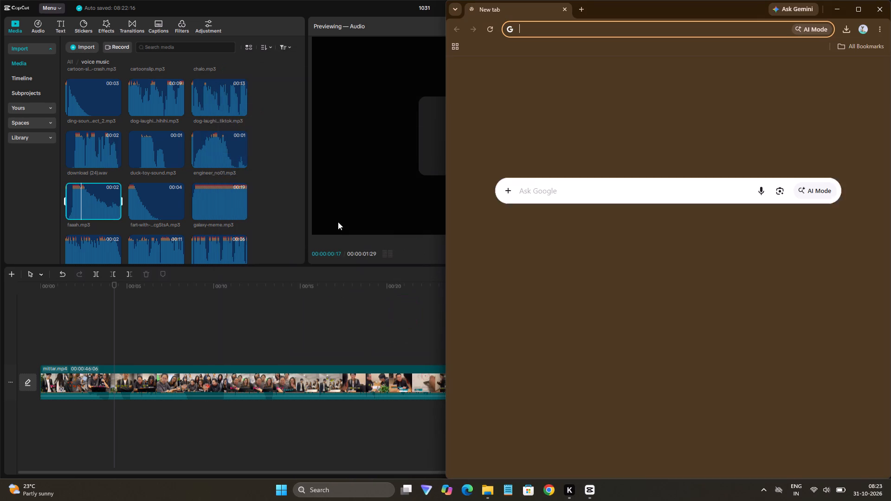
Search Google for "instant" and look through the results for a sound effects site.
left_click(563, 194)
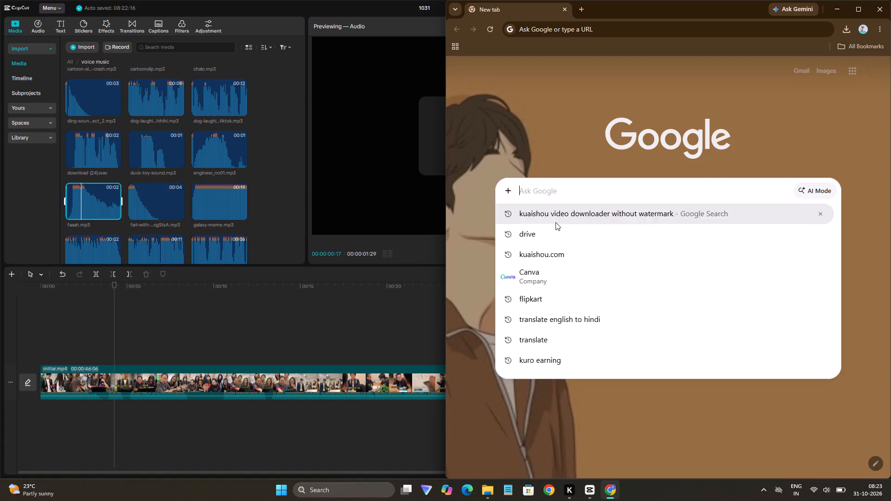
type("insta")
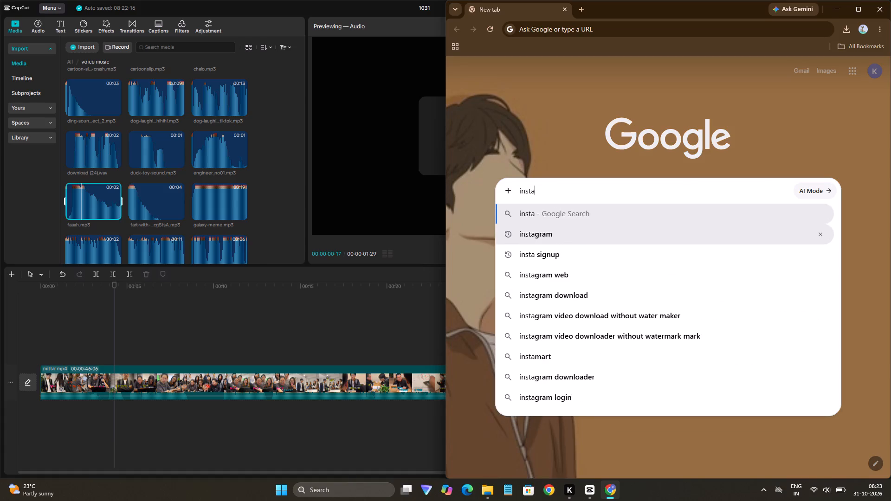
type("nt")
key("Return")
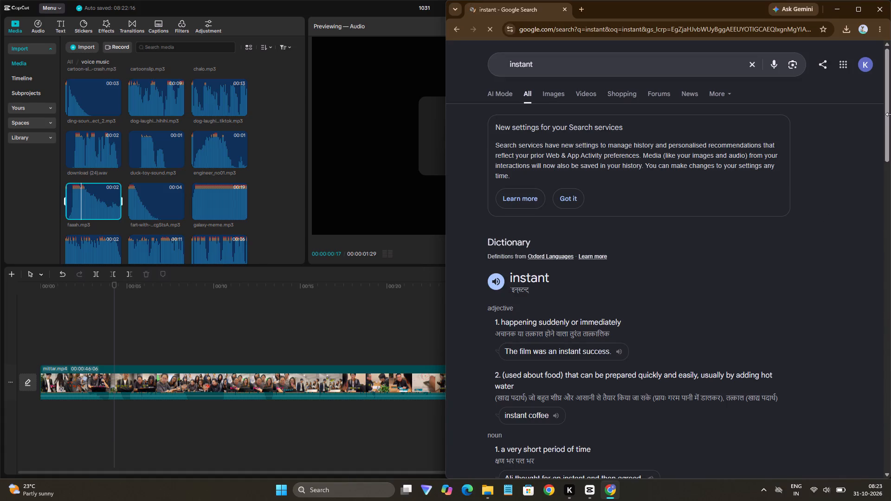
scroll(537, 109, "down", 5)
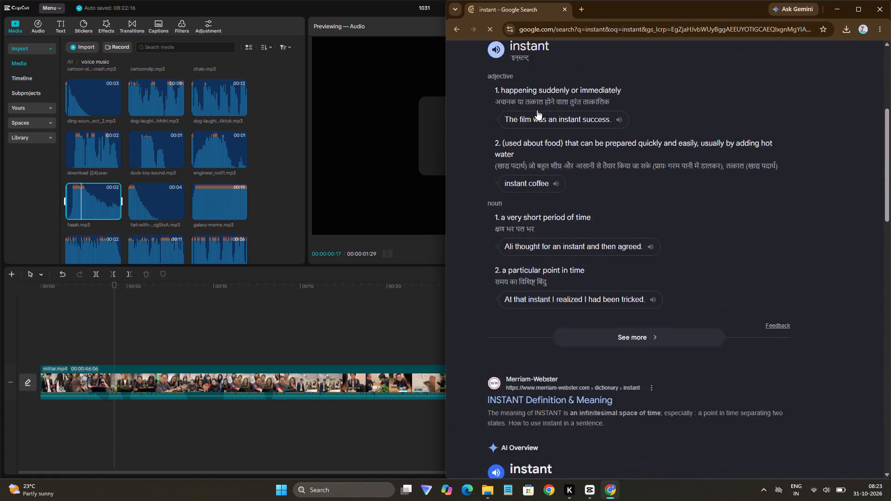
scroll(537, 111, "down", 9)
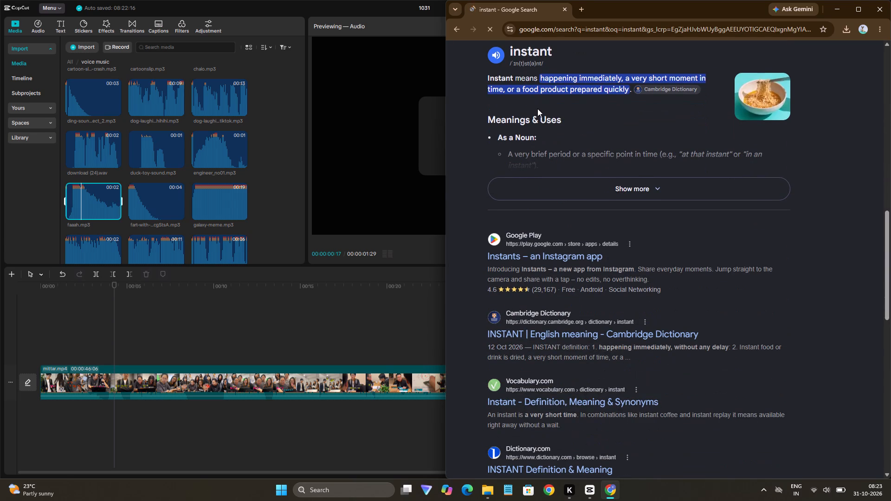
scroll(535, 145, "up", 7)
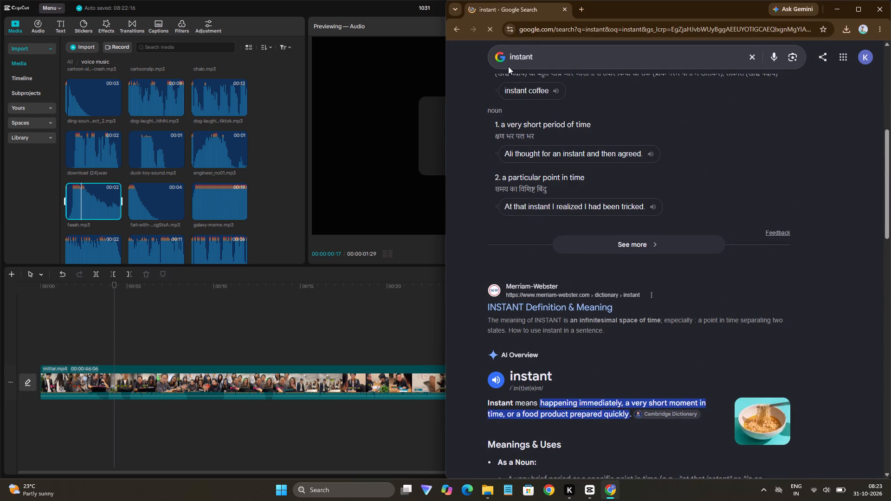
Change the Google search to "my instant" and open the Myinstants instant sound buttons website for the United States.
left_click(511, 57)
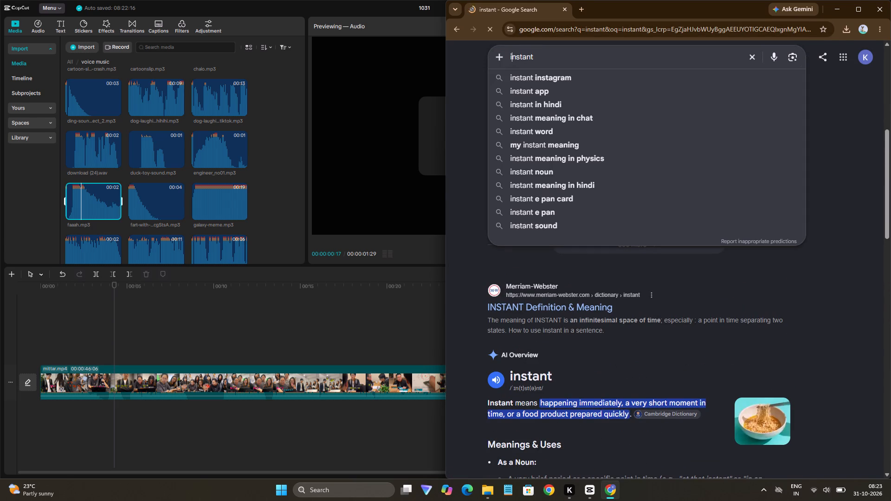
double_click(536, 58)
left_click(509, 58)
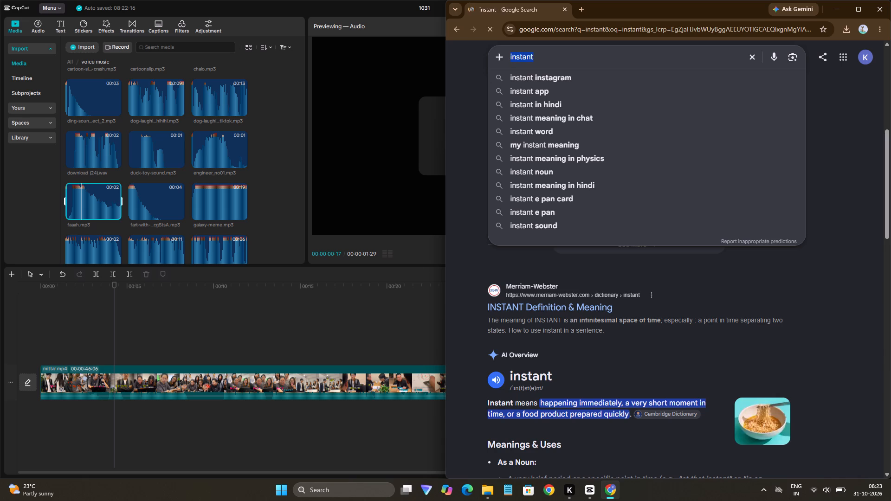
left_click(511, 56)
type("mu")
key("BackSpace")
type("y")
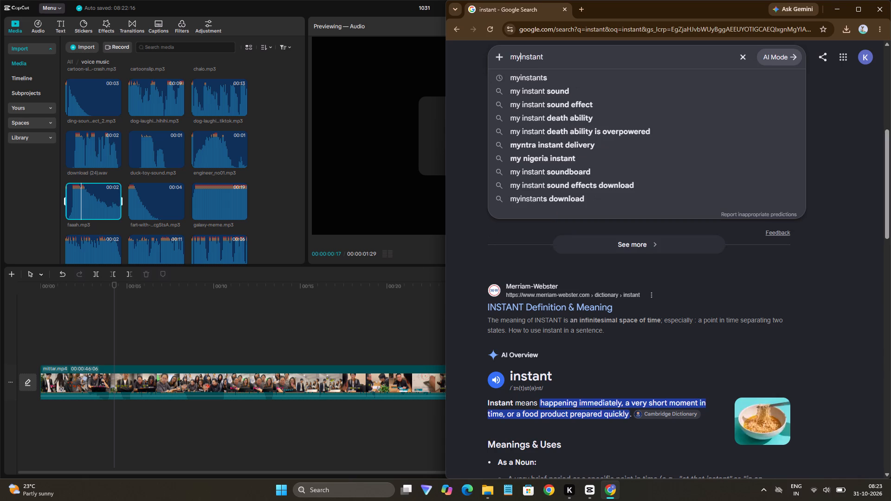
key("space")
key("Return")
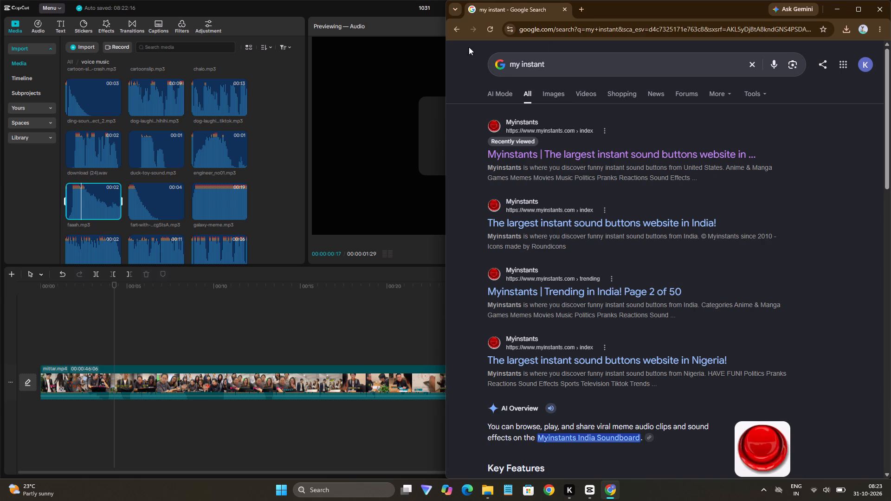
left_click(540, 157)
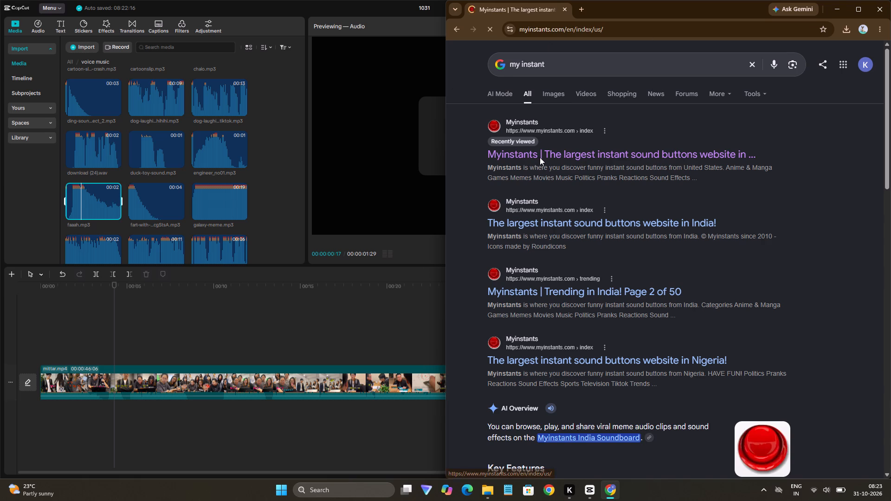
Play the first FAHHHHHHH sound among the sounds trending in the United States on Myinstants.
left_click(465, 169)
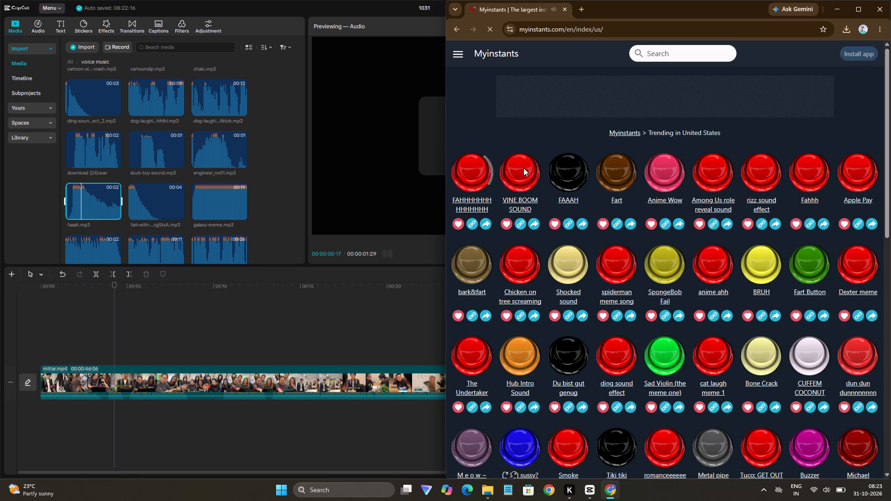
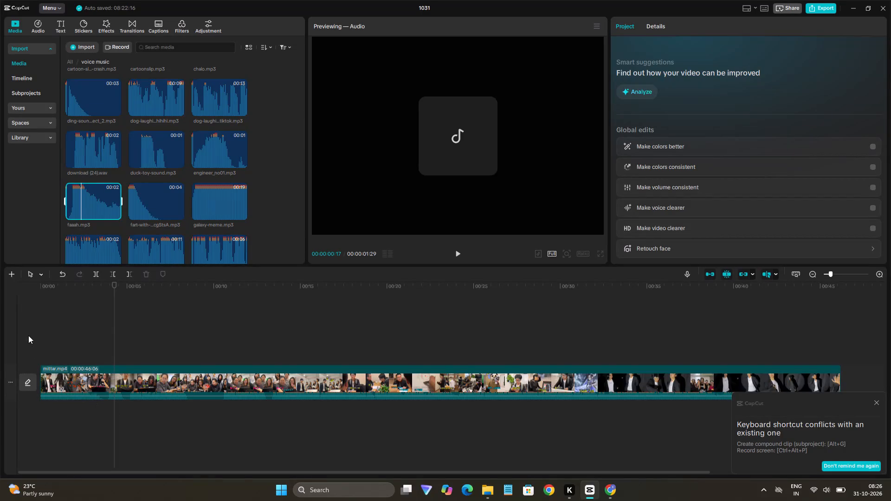
Move the playhead to the start of the mittar.mp4 clip on the timeline.
left_click(40, 355)
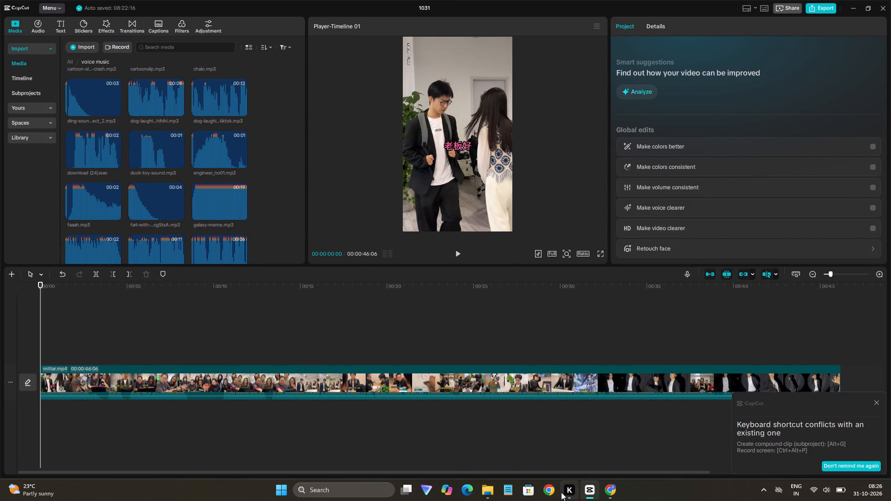
Switch to Google Chrome and play the Hub Intro Sound, The Undertaker, Du bist gut genug, ding sound effect and Sad Violin sounds on Myinstants.
left_click(609, 492)
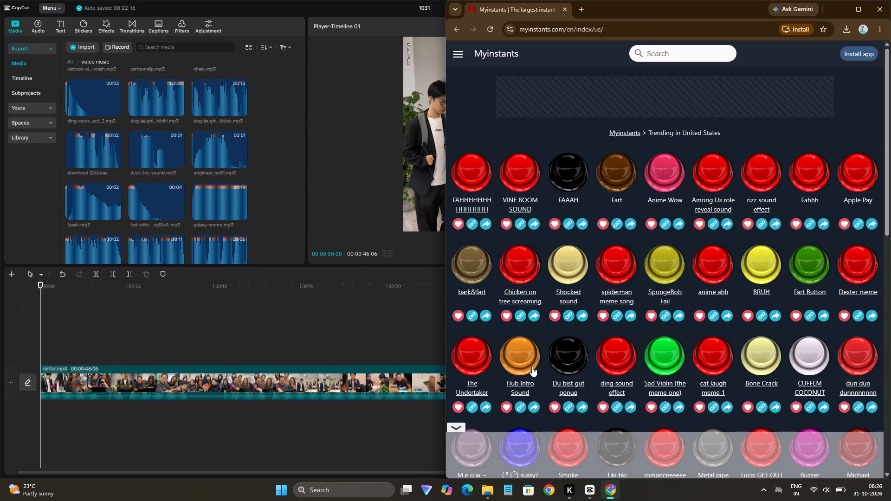
left_click(519, 353)
scroll(517, 354, "down", 2)
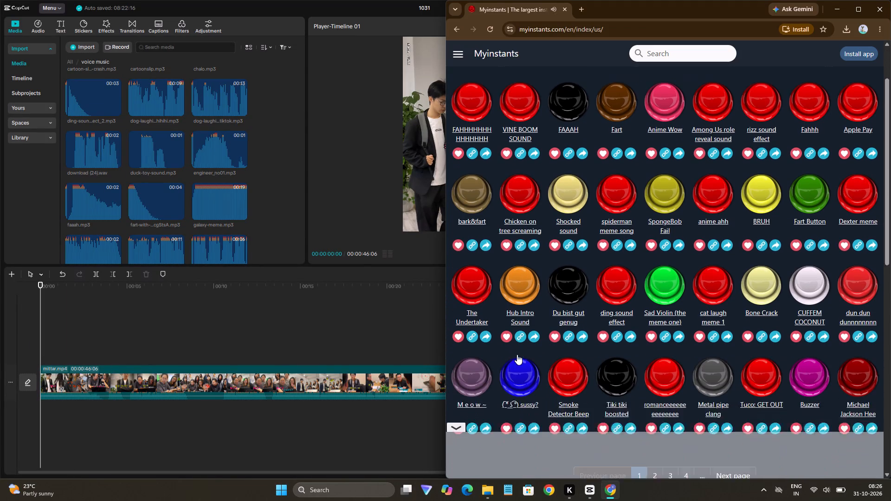
left_click(470, 277)
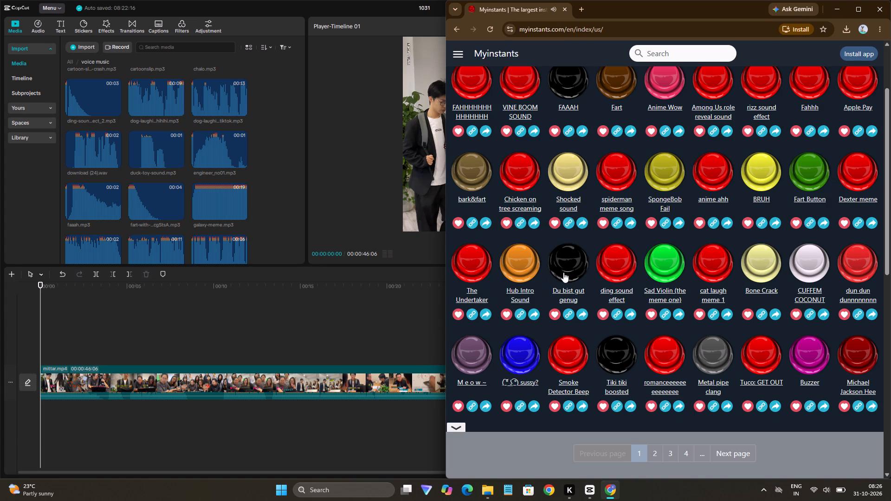
left_click(566, 269)
left_click(612, 268)
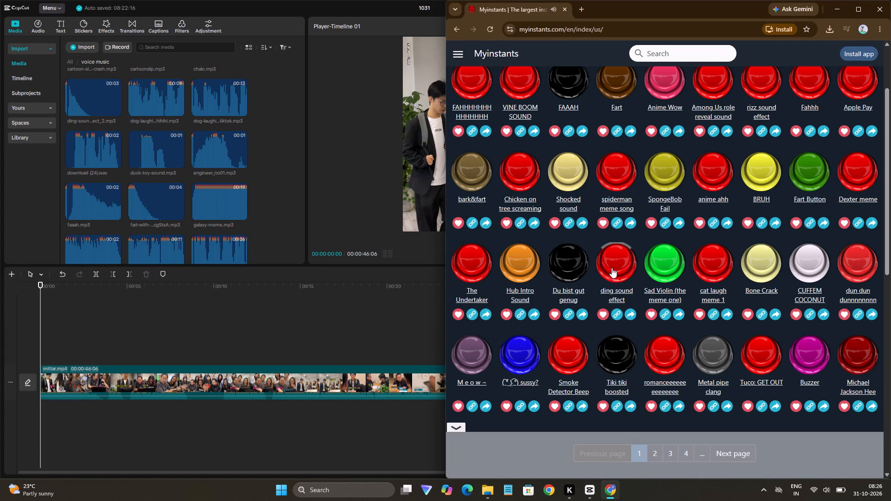
left_click(654, 269)
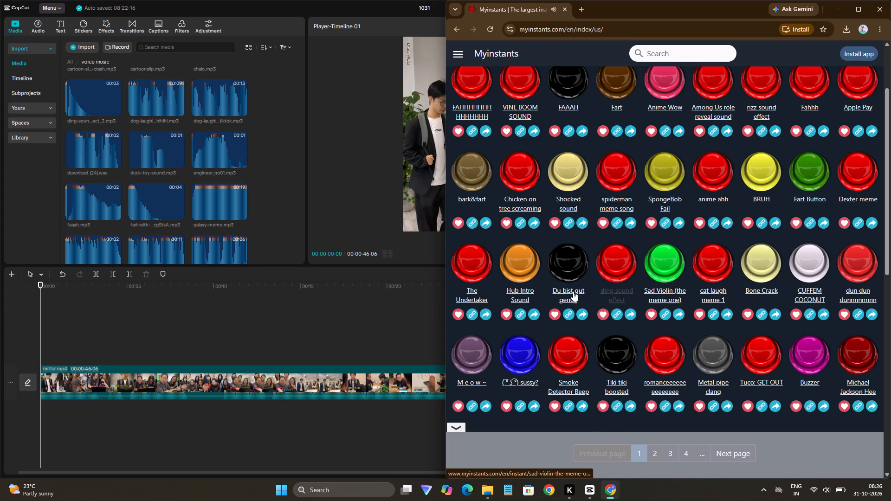
Switch to CapCut and search the imported media for "sad".
left_click(168, 48)
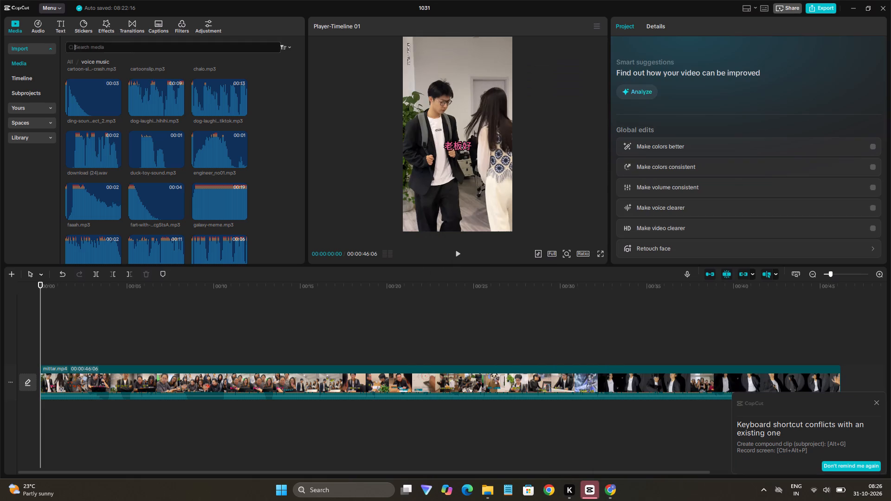
type("sad")
key("Return")
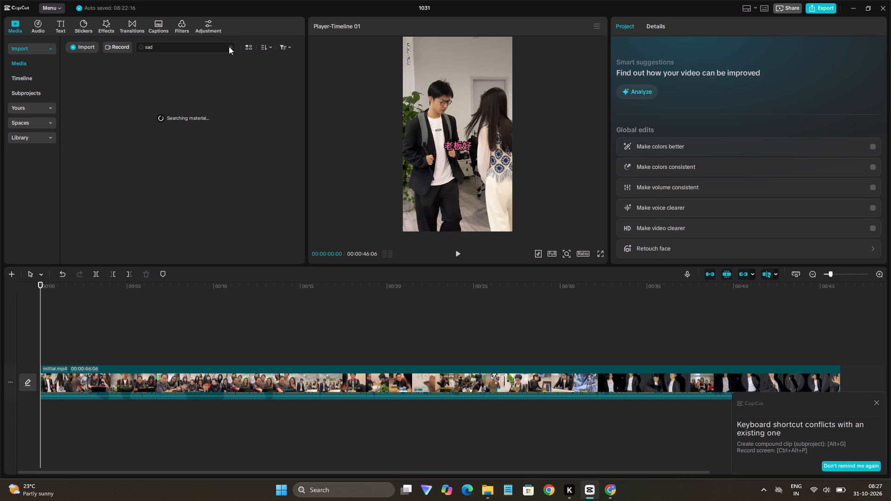
Look through the voice music folder for a sad sound and preview sad-meow-song.mp3.
scroll(191, 154, "down", 8)
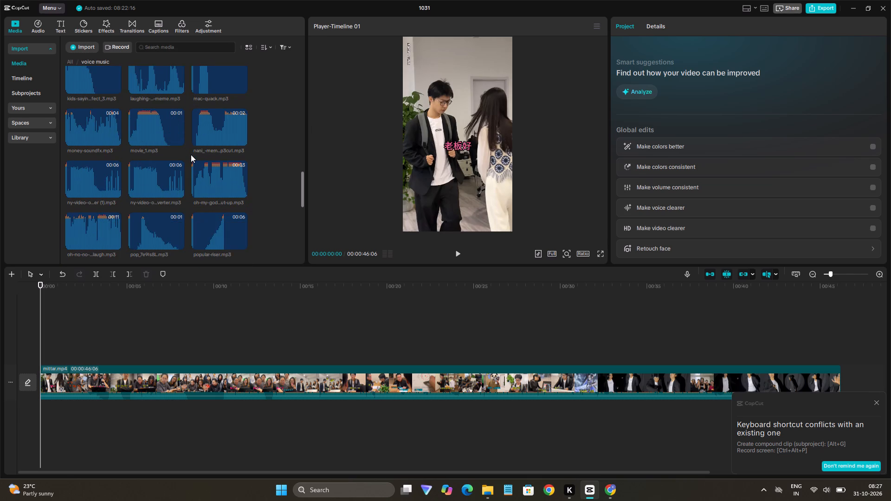
scroll(191, 154, "down", 2)
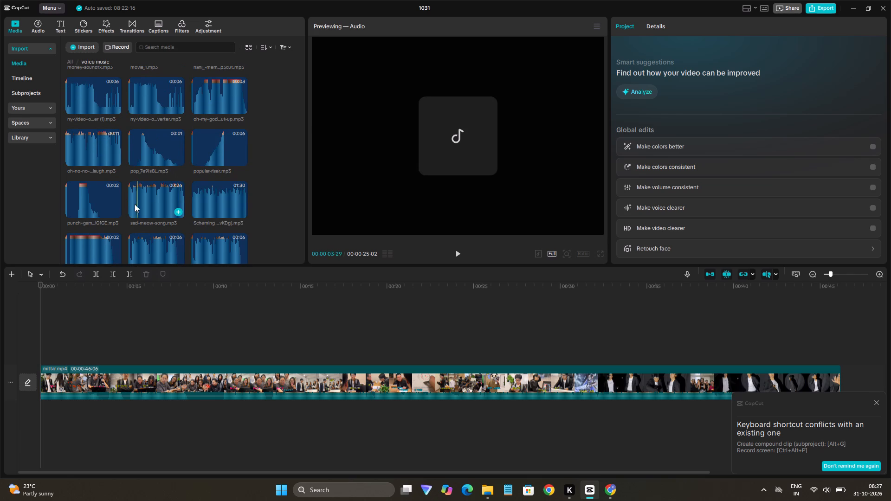
left_click(133, 202)
key("space")
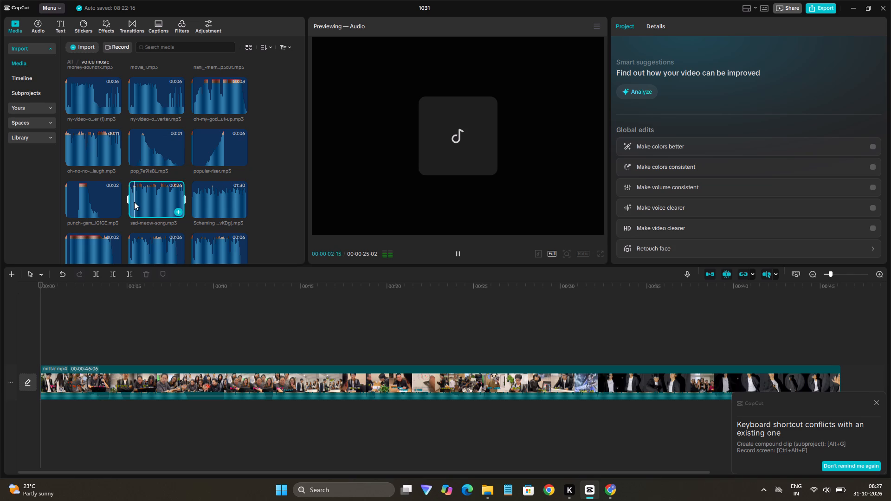
scroll(164, 225, "down", 2)
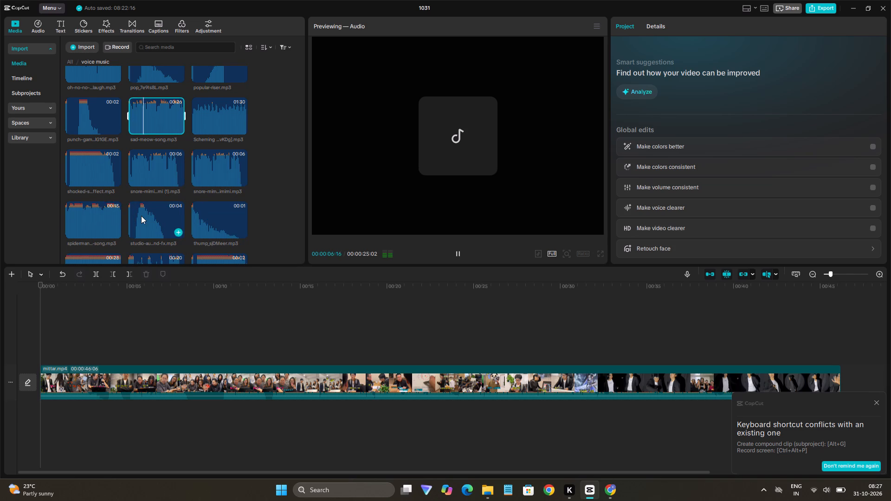
scroll(142, 216, "down", 4)
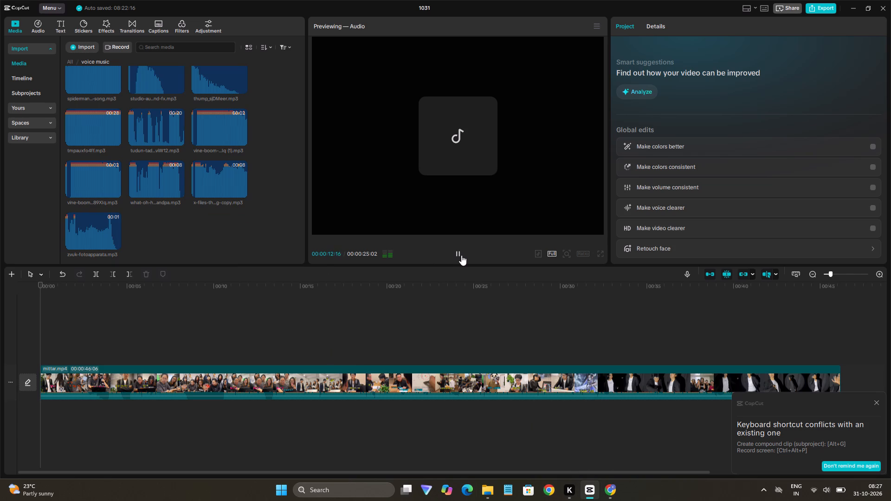
left_click(461, 255)
Switch to Google Chrome, download the Sad Violin (the meme one) sound as an MP3 and return to the trending sounds.
left_click(612, 497)
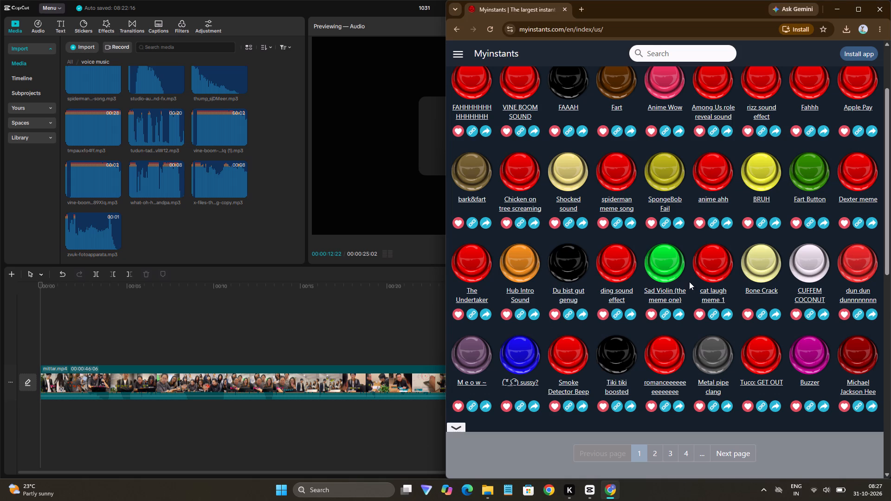
left_click(665, 273)
left_click(670, 296)
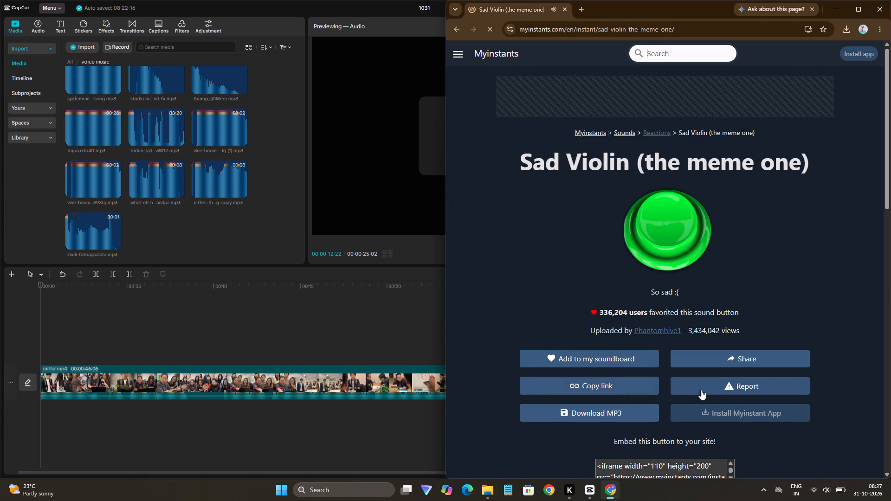
left_click(609, 416)
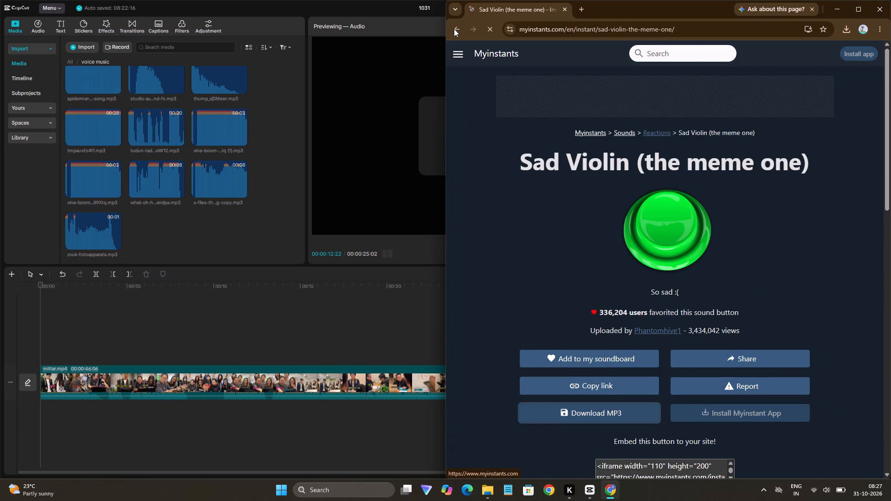
left_click(454, 26)
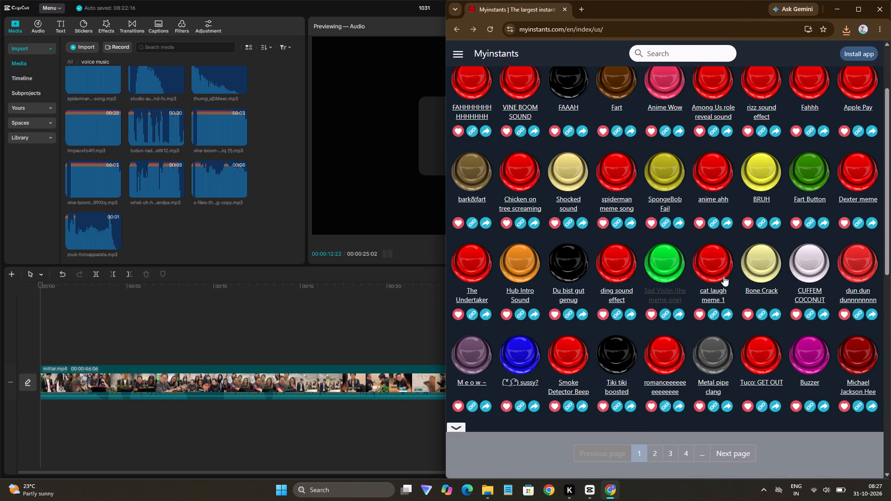
Play the trending sounds on Myinstants from cat laugh meme 1 through dun dun dunnnnnnnn, and from Meow through romanceeeeeeeeeeeeee.
left_click(724, 276)
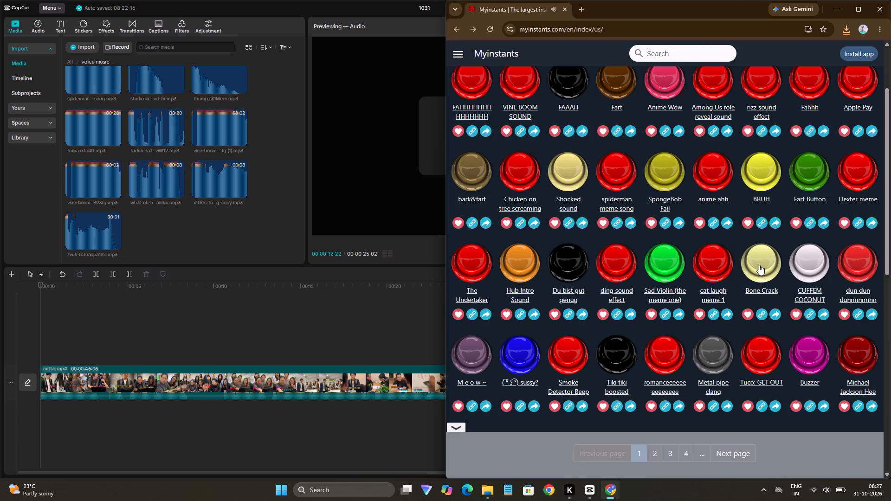
left_click(759, 265)
left_click(806, 267)
left_click(809, 265)
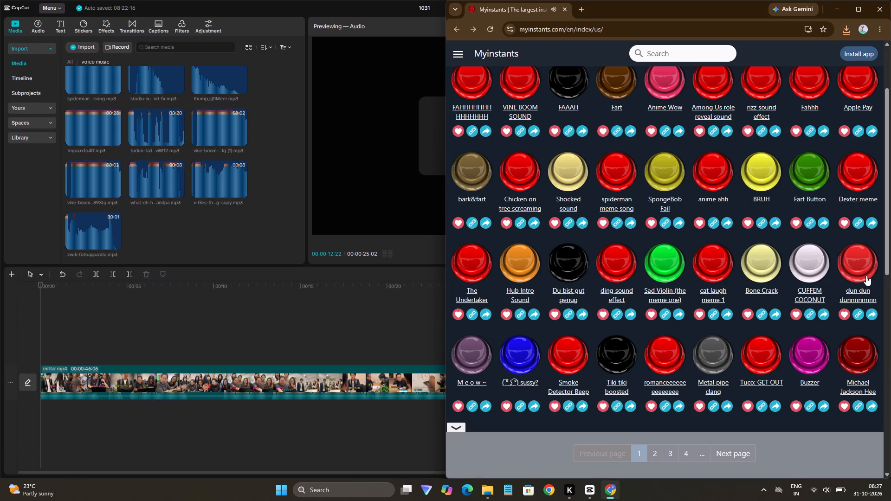
left_click(861, 269)
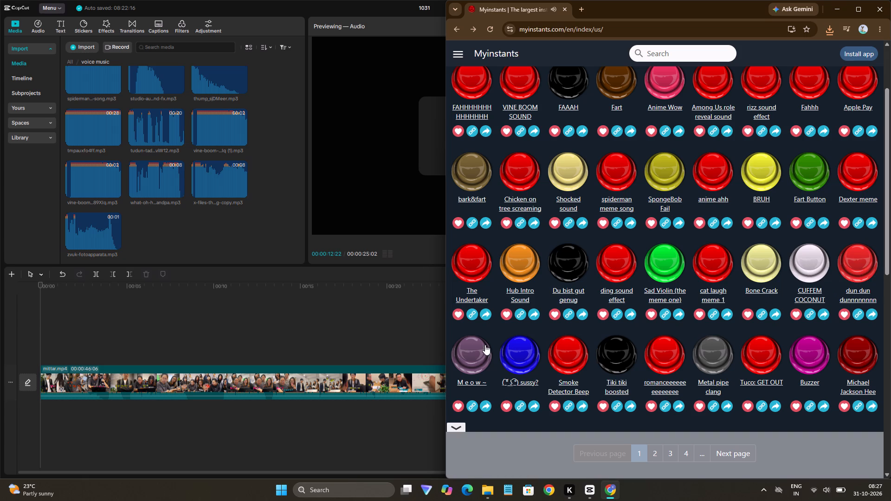
left_click(472, 351)
scroll(508, 336, "down", 3)
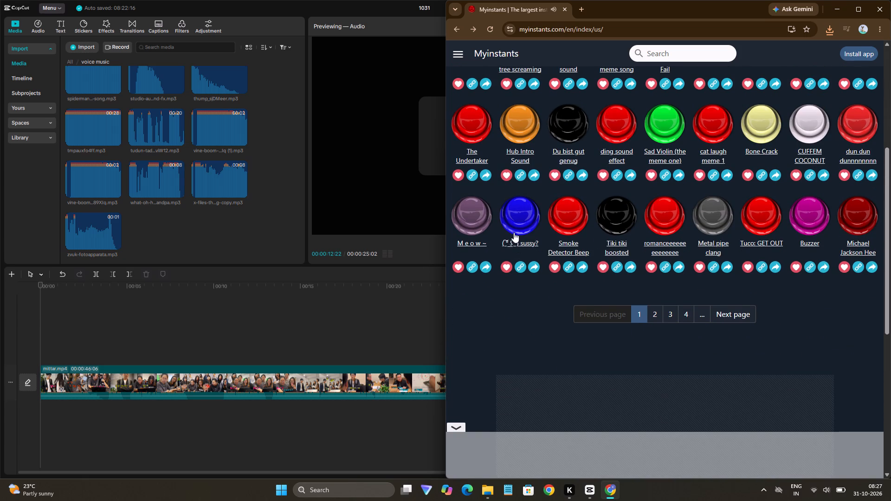
left_click(513, 225)
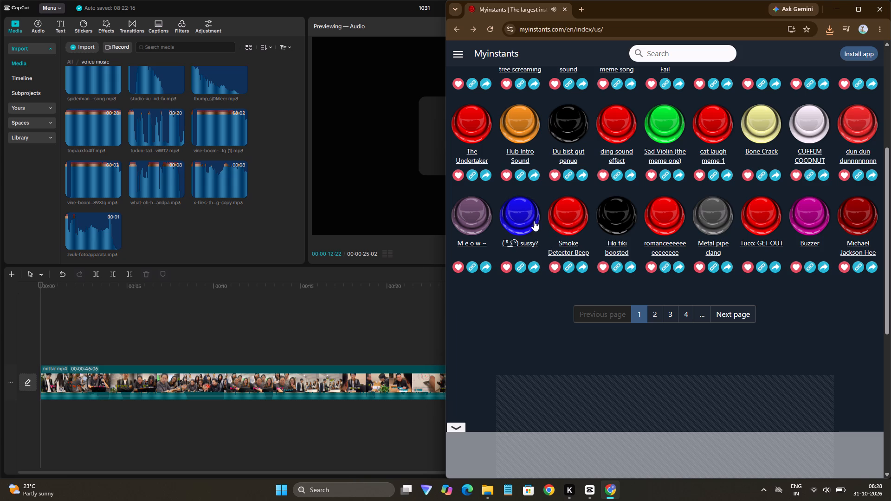
left_click(564, 220)
left_click(611, 219)
left_click(657, 221)
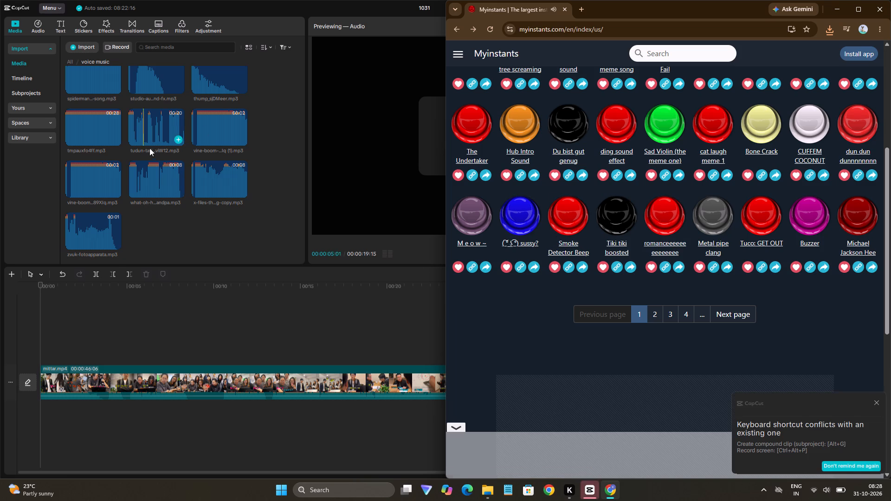
Check the voice music folder in CapCut, then download the romanceeeeeeeeeeeeee sound from Myinstants as an MP3 and return to the trending sounds.
scroll(149, 148, "up", 4)
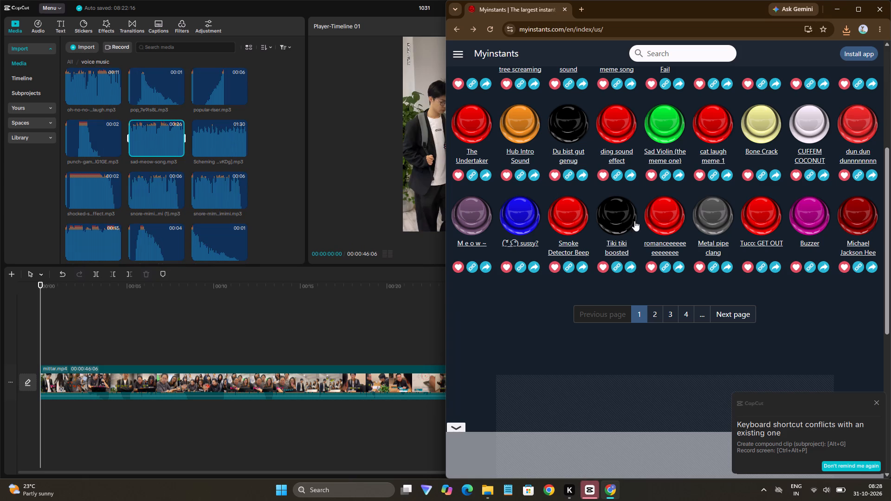
left_click(659, 247)
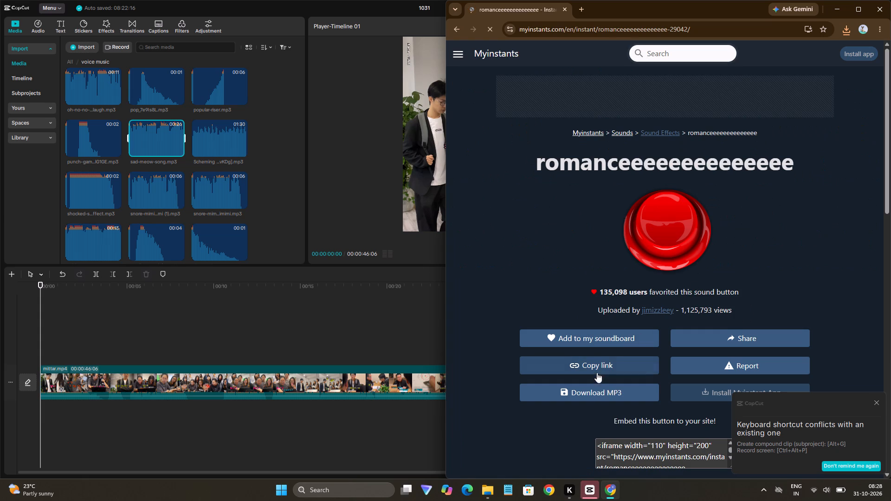
left_click(592, 392)
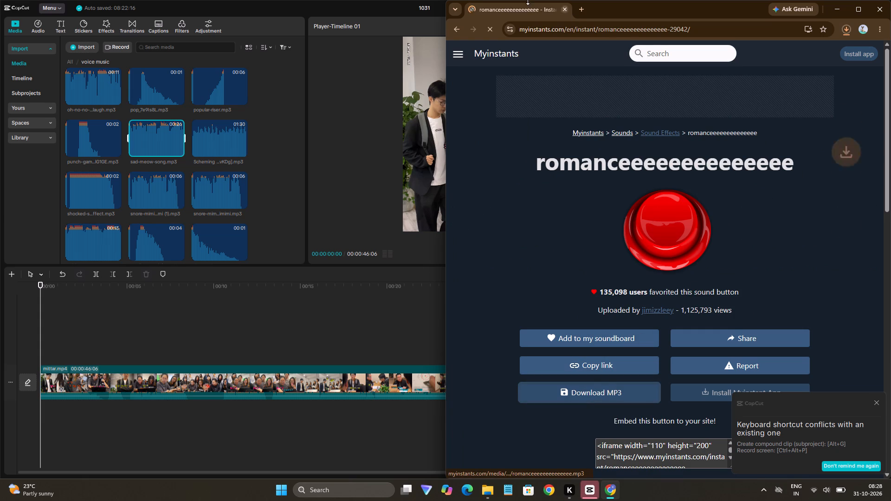
left_click(455, 28)
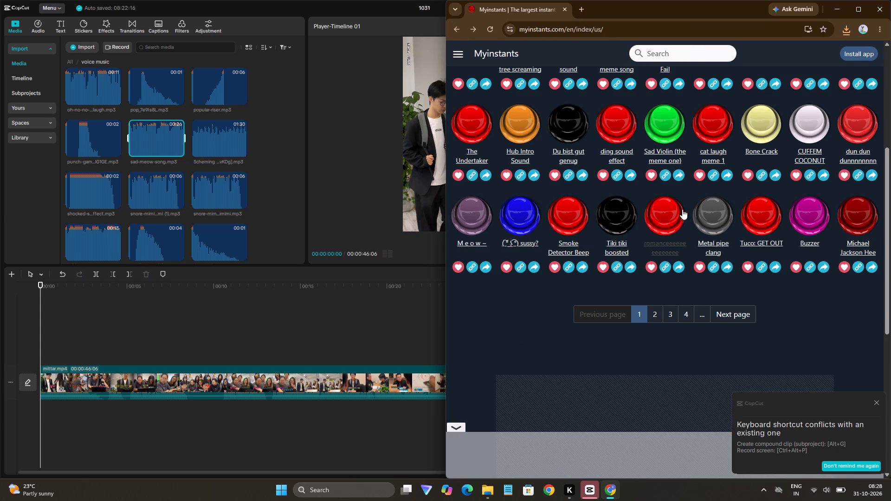
Play the Michael Jackson Hee, Among Us role reveal, rizz, Fahhh, Apple Pay, BRUH, Fart Button and Dexter meme sounds on Myinstants.
left_click(852, 233)
scroll(801, 213, "up", 4)
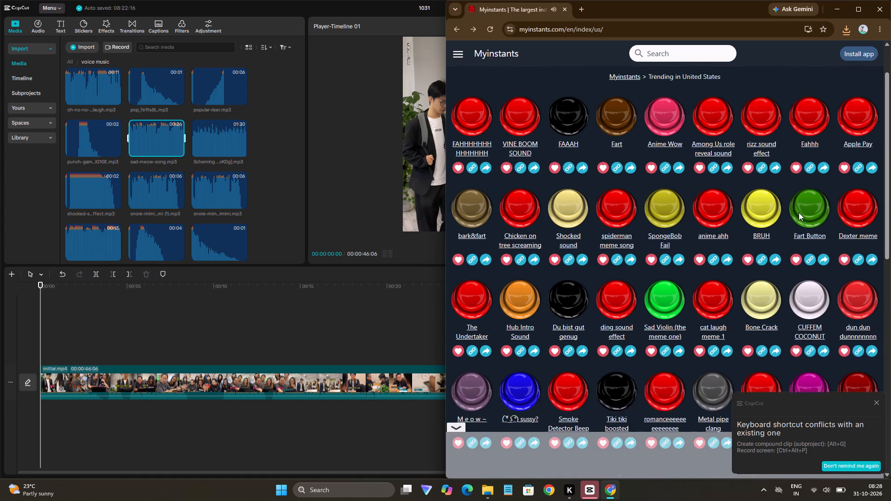
left_click(705, 145)
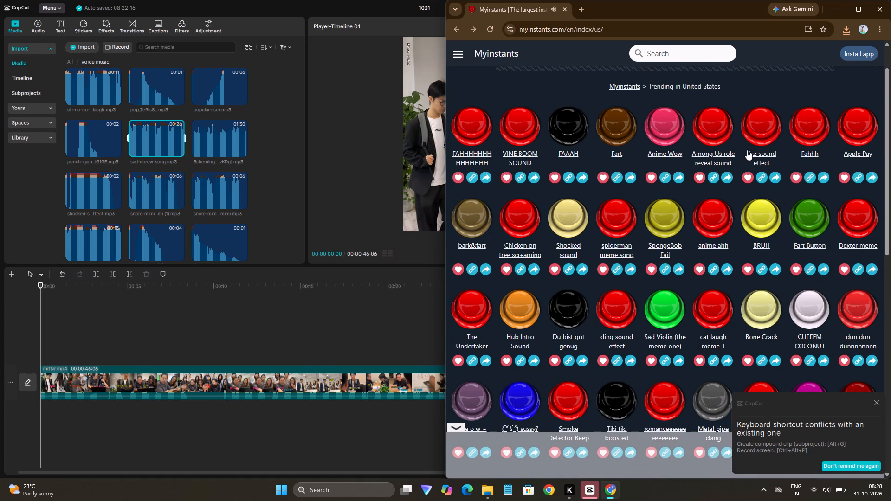
left_click(756, 139)
left_click(798, 137)
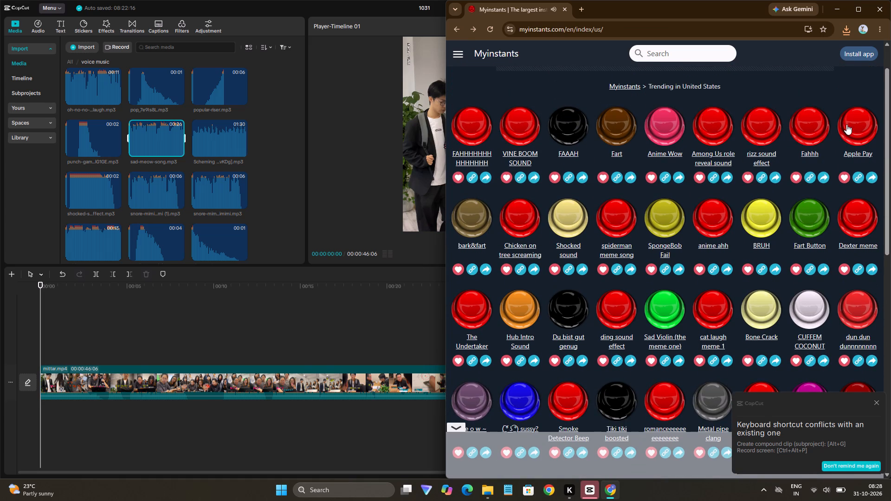
left_click(849, 128)
left_click(755, 223)
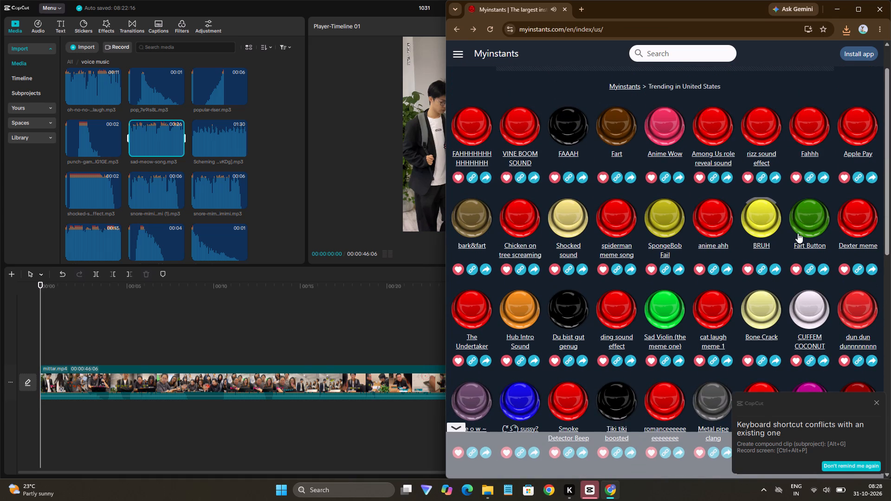
left_click(798, 233)
left_click(854, 231)
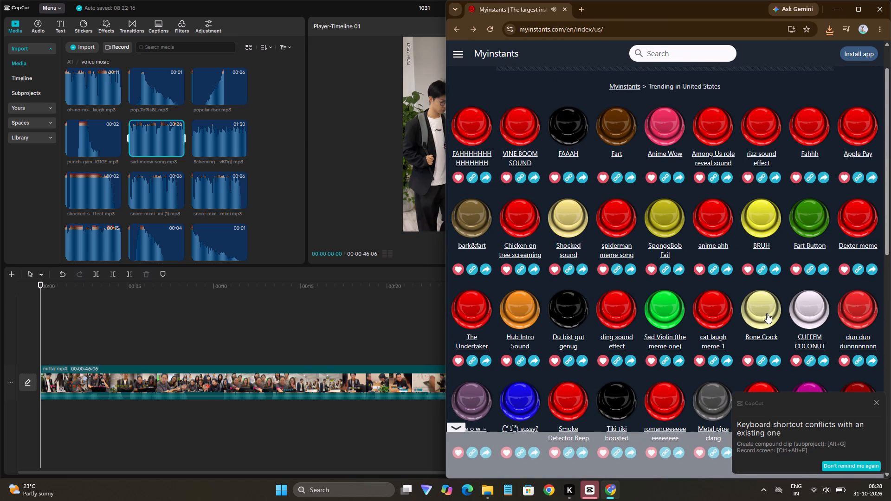
Download the Dexter meme sound from Myinstants as an MP3 and return to the trending sounds.
left_click(859, 247)
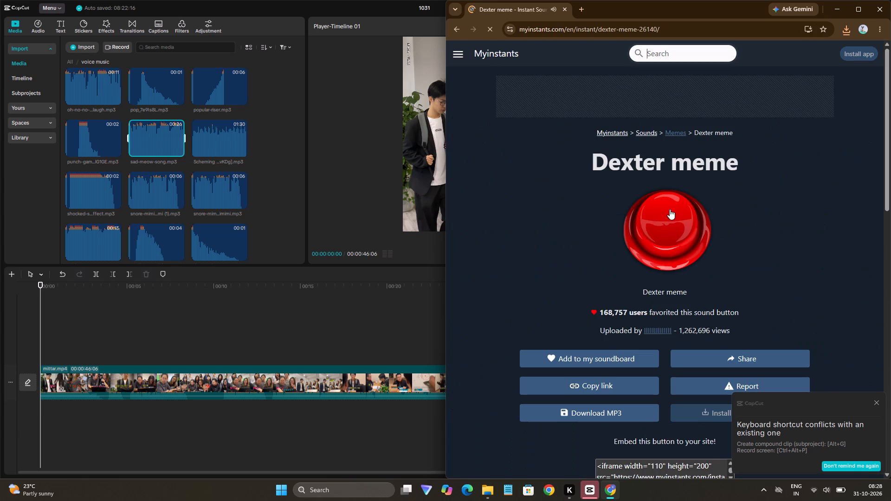
left_click(586, 416)
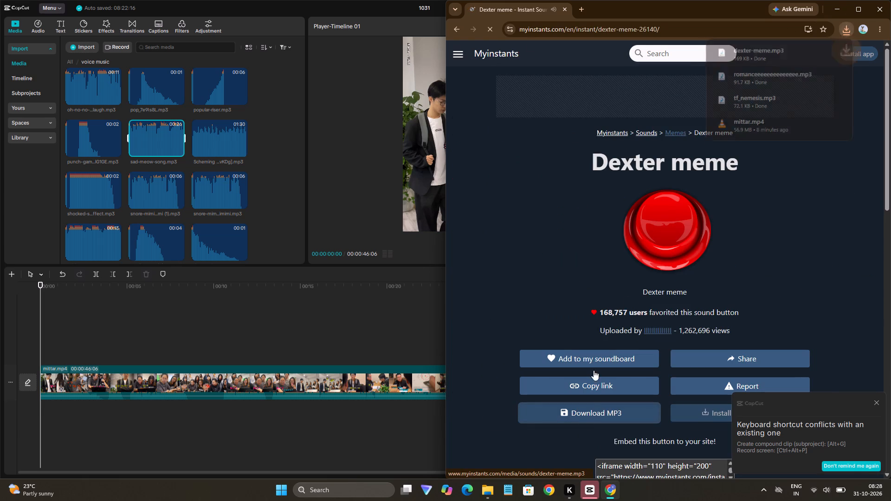
left_click(452, 29)
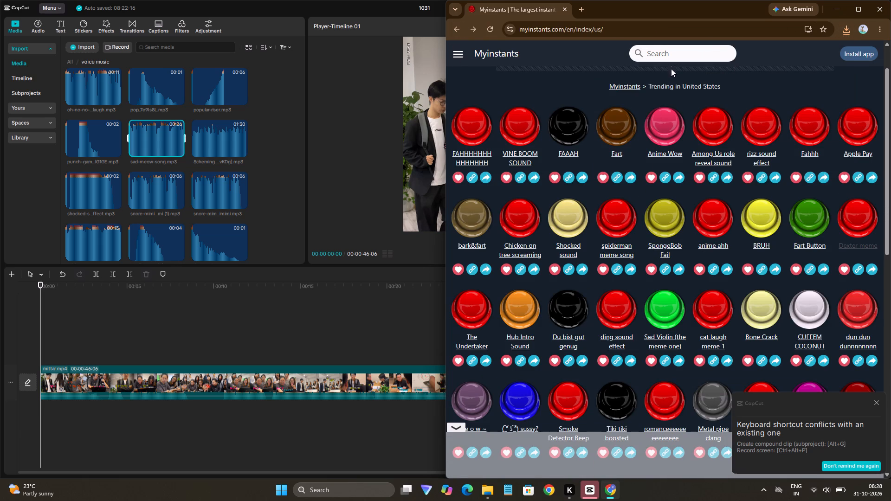
Search Myinstants for "meme" sounds.
left_click(670, 55)
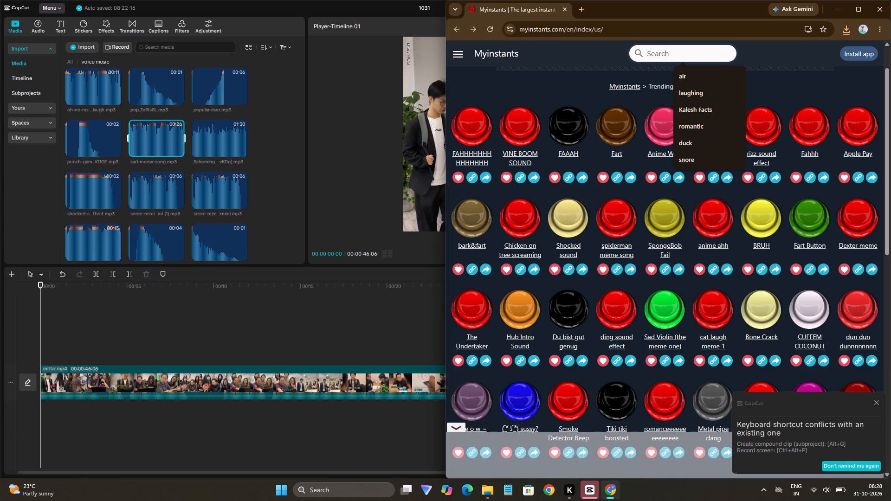
key("m")
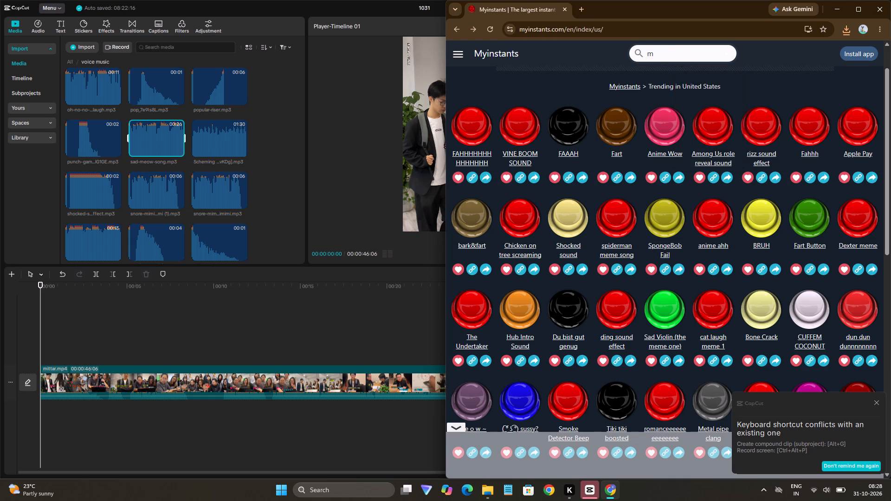
type("eme")
key("Return")
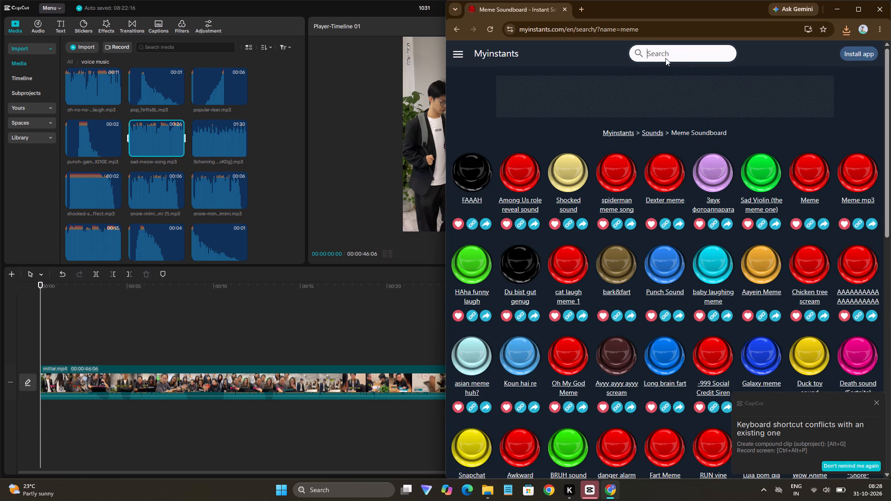
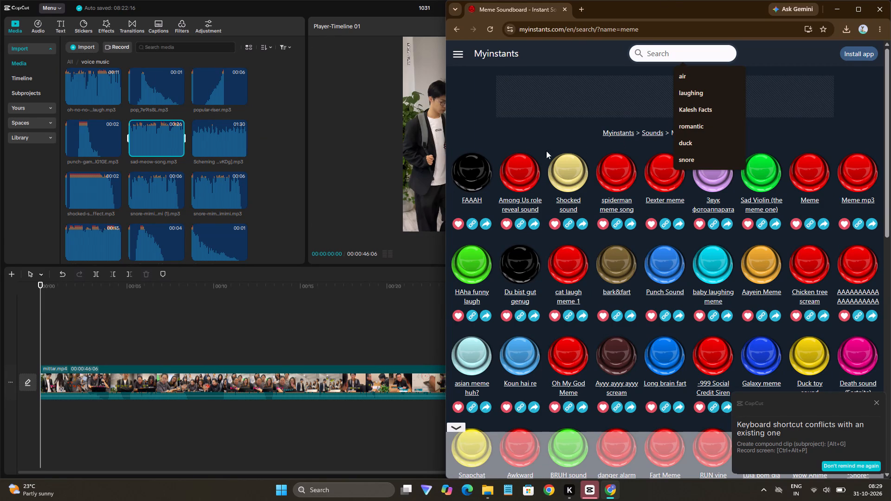
Dismiss the search suggestions covering the Myinstants meme sound results.
left_click(507, 145)
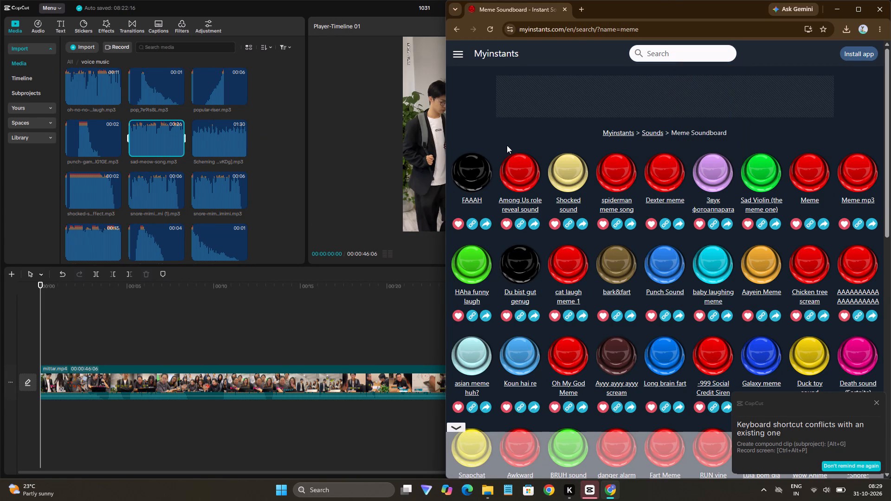
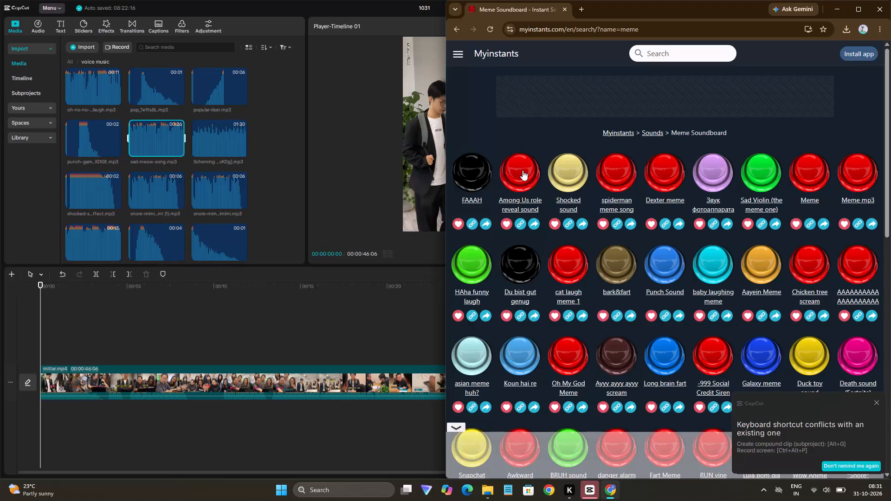
Preview the sounds in the first row of the meme results and download the Meme mp3 sound.
left_click(524, 174)
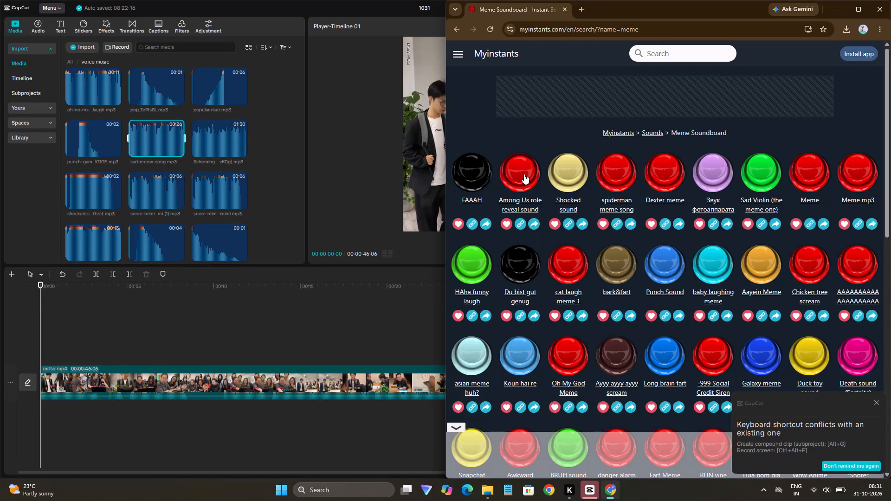
left_click(577, 180)
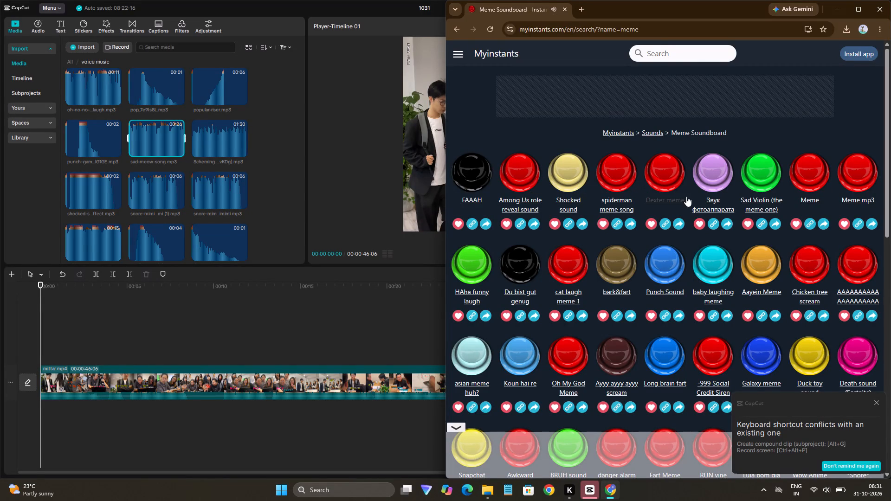
left_click(720, 184)
left_click(748, 191)
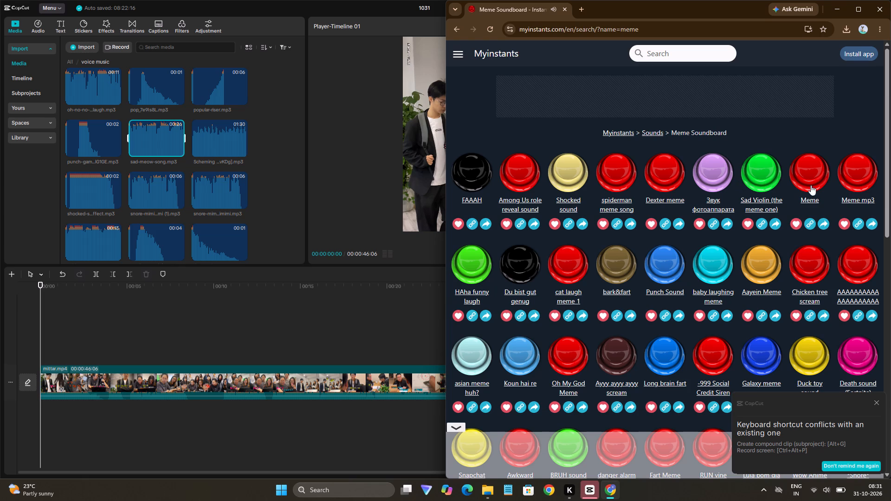
left_click(857, 178)
left_click(855, 178)
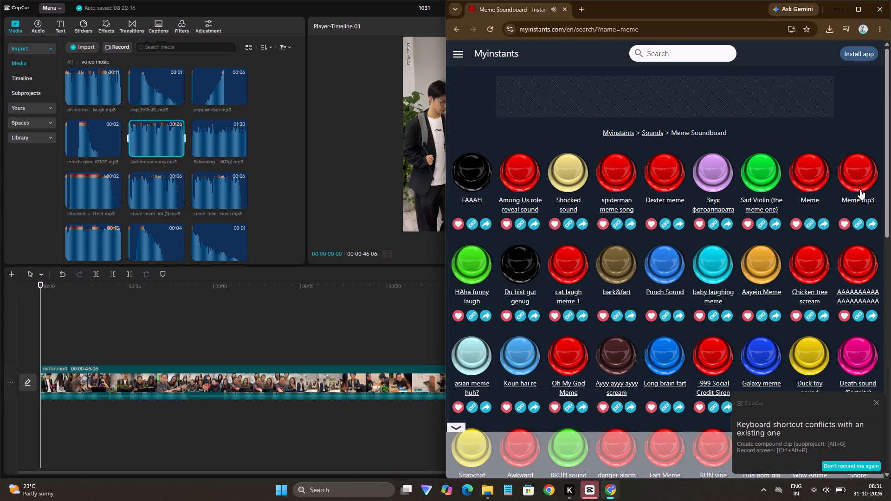
left_click(862, 196)
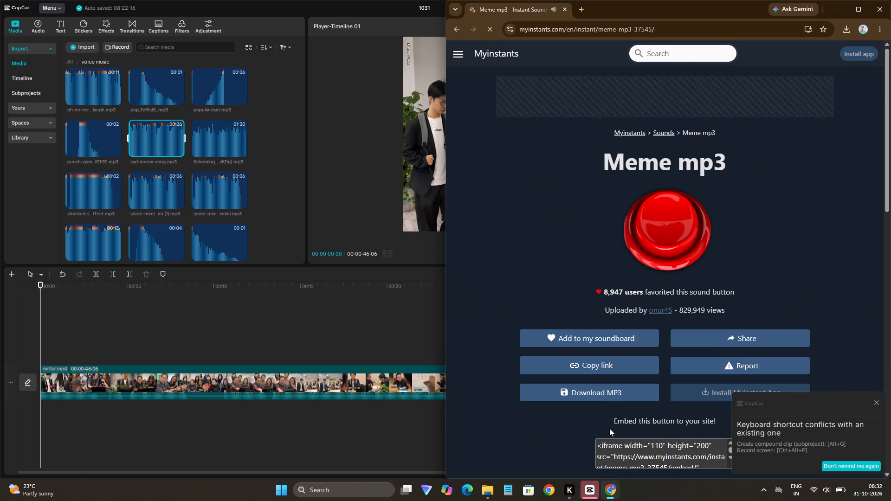
left_click(592, 391)
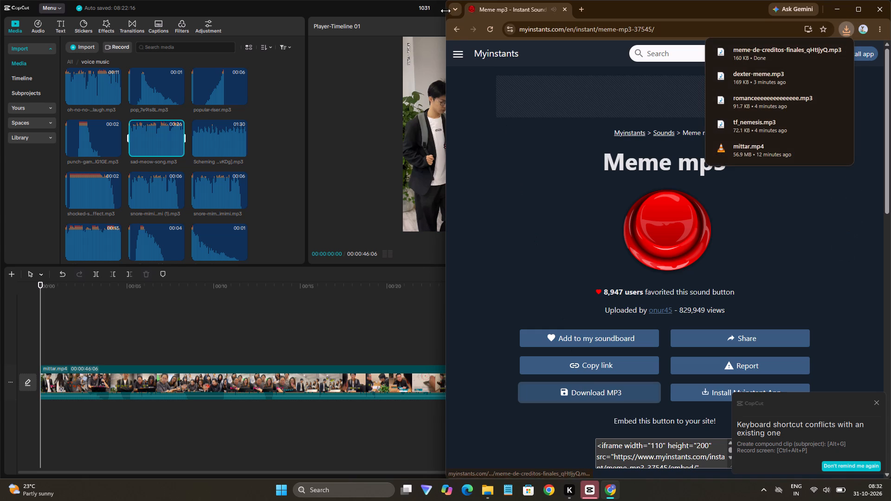
Return to the meme results and listen to second-row sounds, including HAha funny laugh, cat laugh meme 1, Punch Sound and Aayein Meme.
left_click(462, 33)
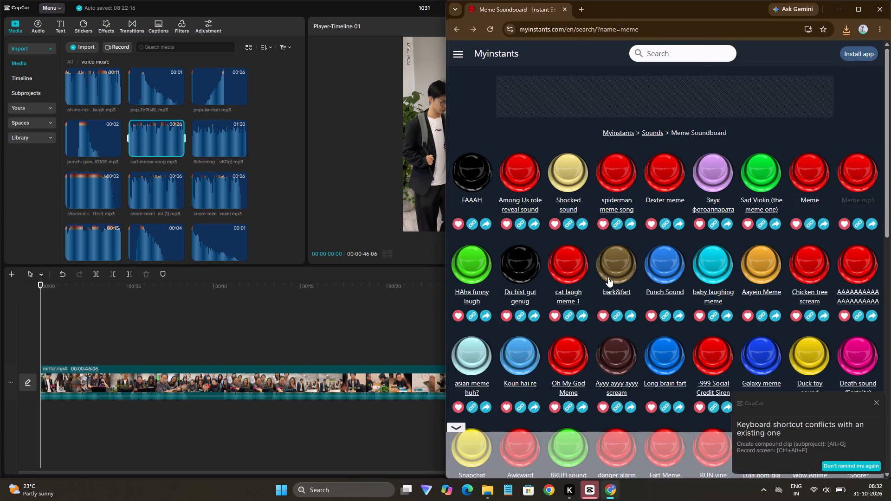
left_click(524, 265)
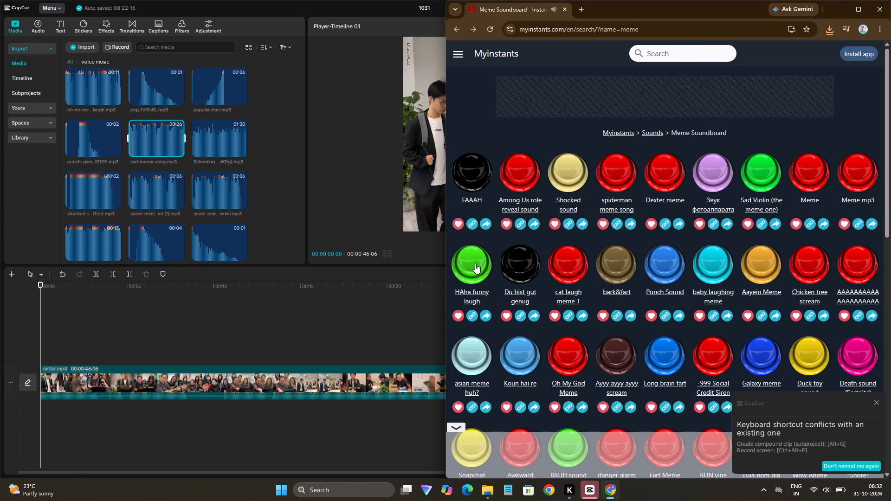
left_click(470, 265)
left_click(572, 281)
left_click(608, 276)
left_click(671, 267)
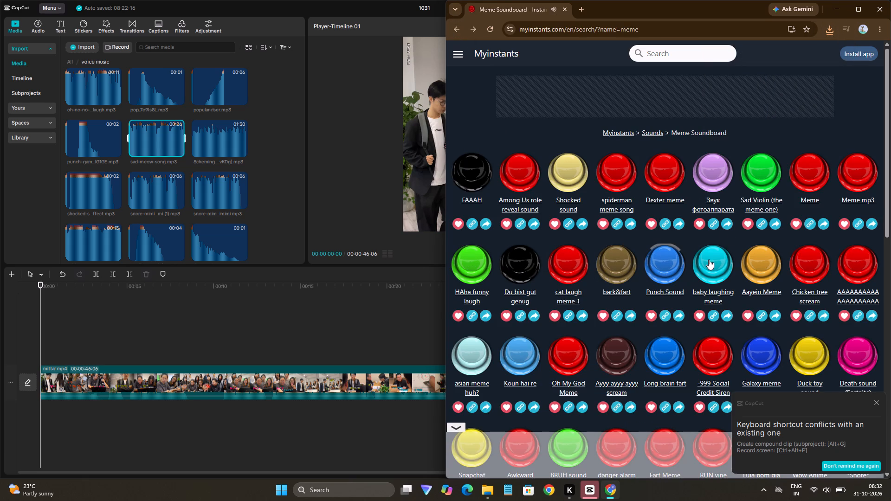
left_click(766, 262)
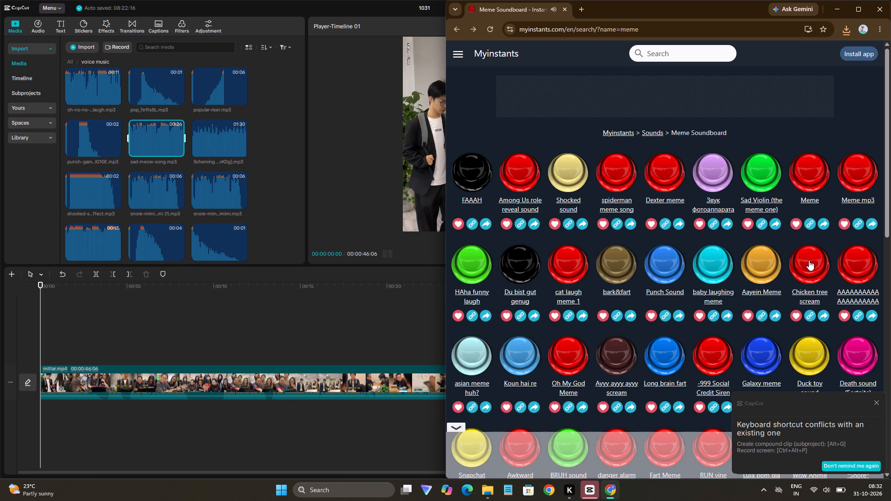
Listen to the sounds in the last row of the first results page, from Snapchat message to *Snore* mimimimimimi.
scroll(800, 254, "down", 6)
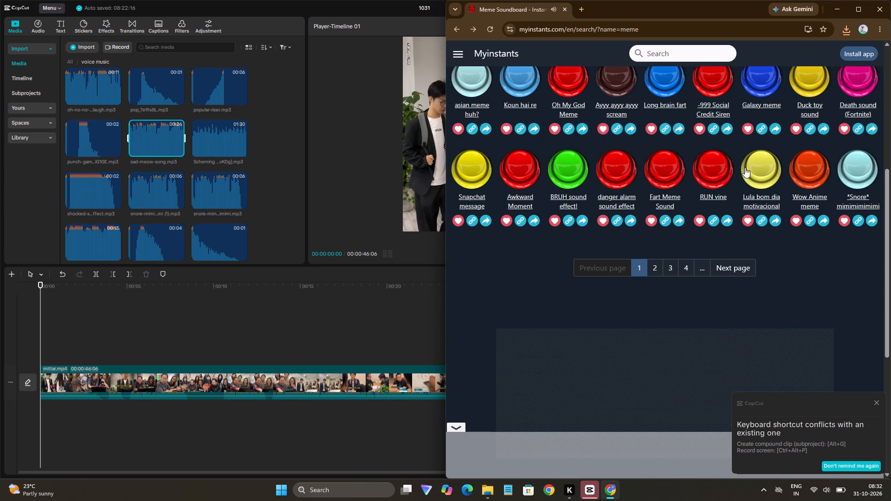
left_click(757, 167)
left_click(804, 170)
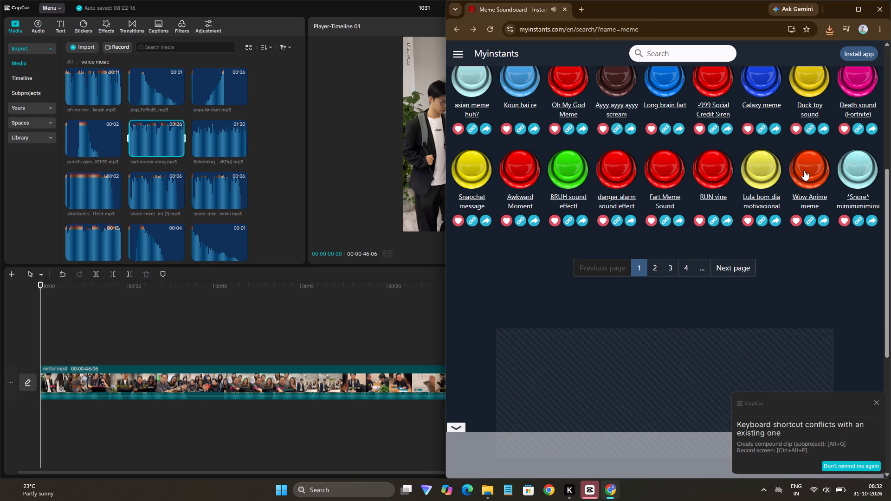
left_click(856, 173)
left_click(717, 172)
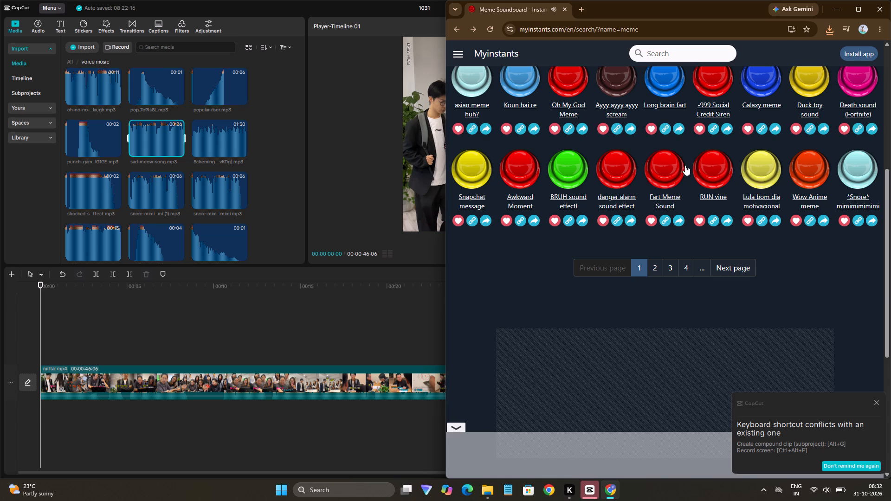
left_click(670, 163)
left_click(619, 164)
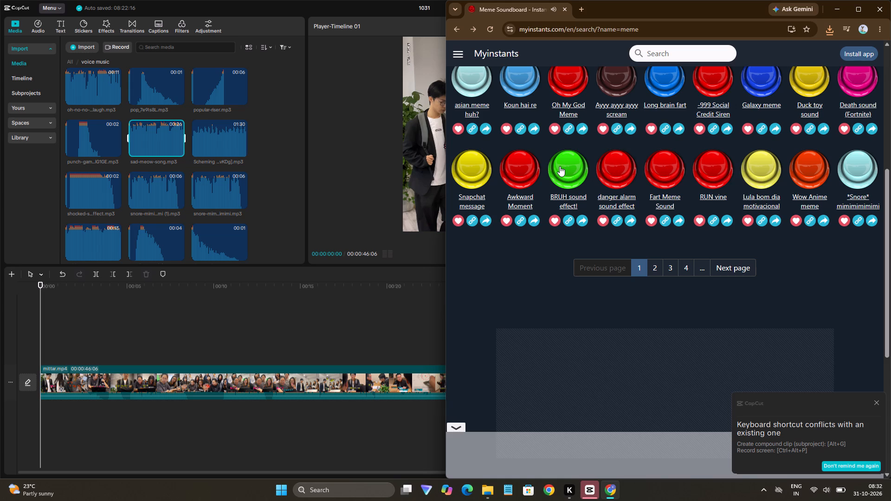
left_click(560, 166)
left_click(528, 167)
left_click(478, 170)
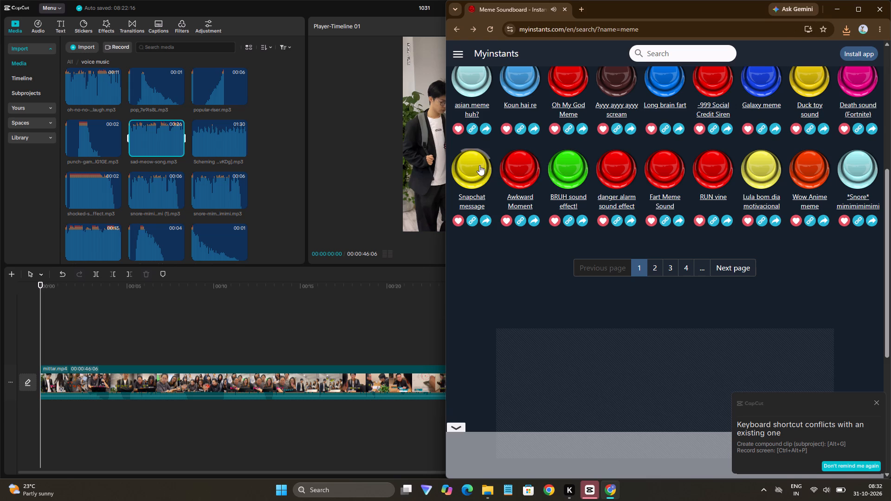
Preview the asian meme huh? and Koun hai re sounds, and download the Koun hai re MP3.
scroll(478, 164, "up", 1)
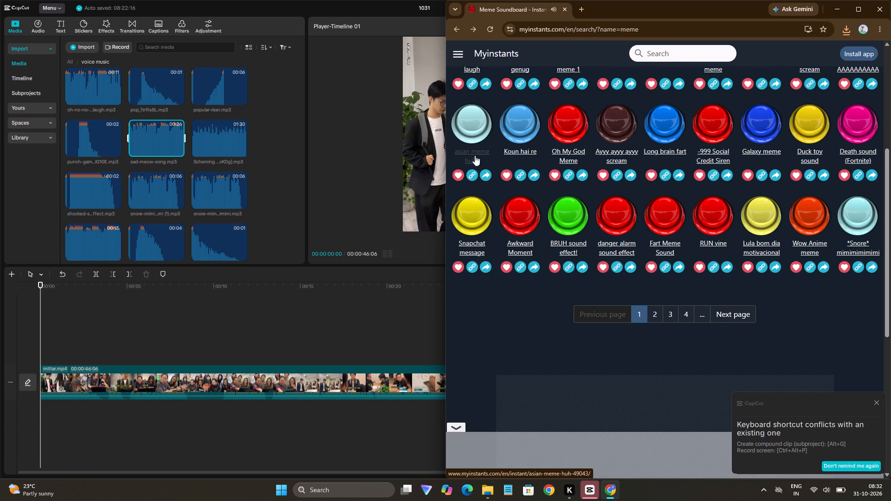
left_click(468, 140)
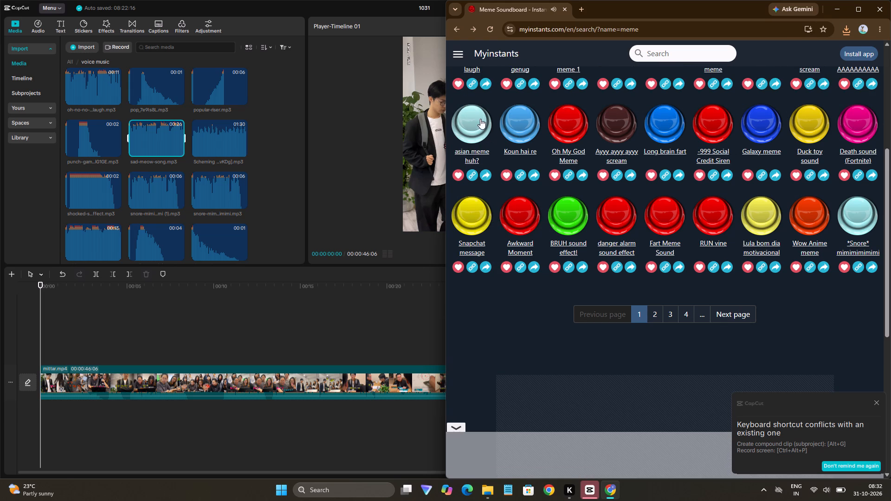
left_click(466, 122)
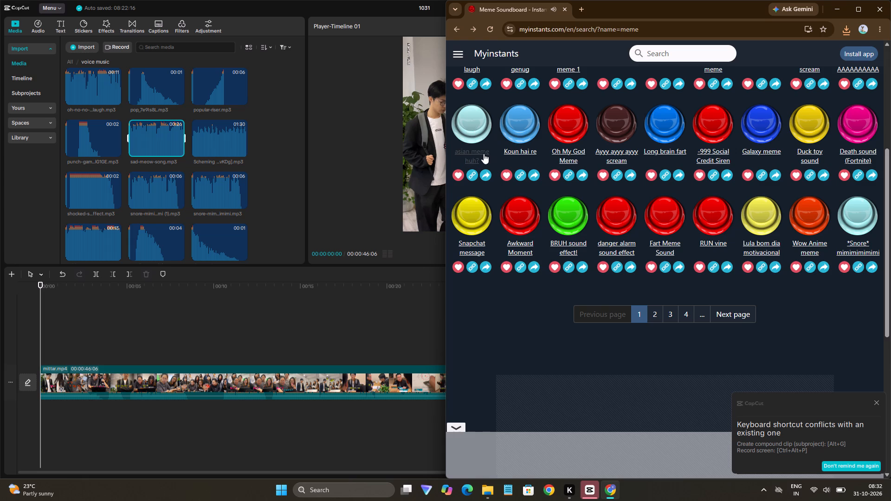
left_click(517, 130)
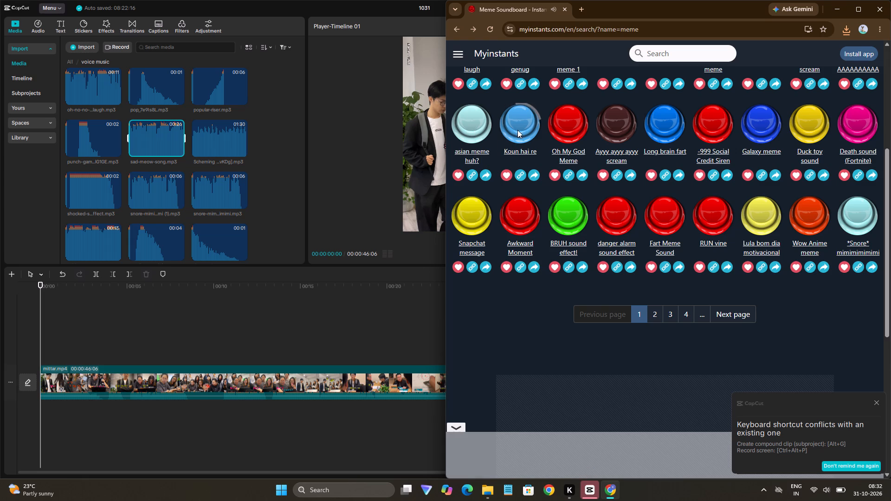
left_click(517, 150)
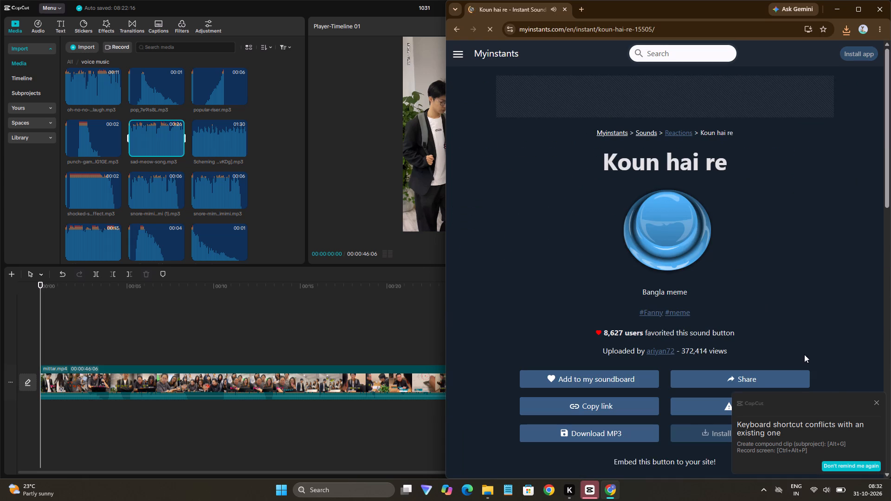
left_click(614, 440)
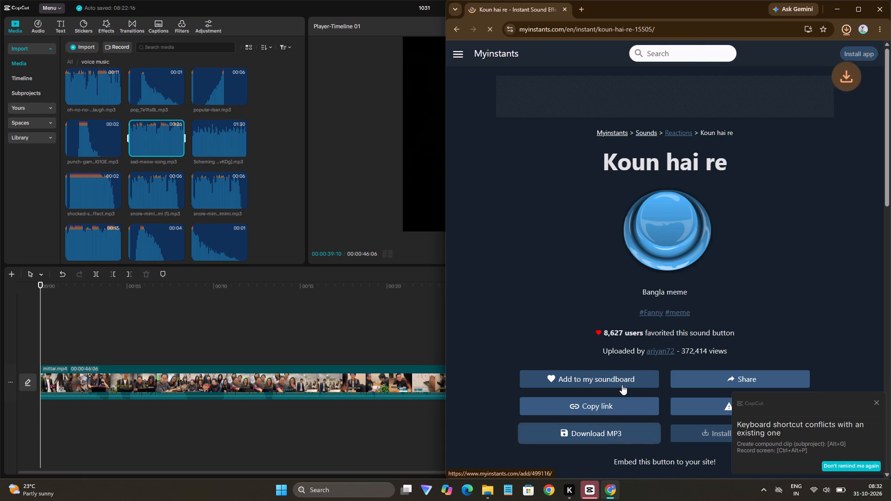
Listen to ACK, Tiki tiki boosted and Звук фотоаппарата in the first row of sounds suggested below Koun hai re.
scroll(622, 386, "down", 9)
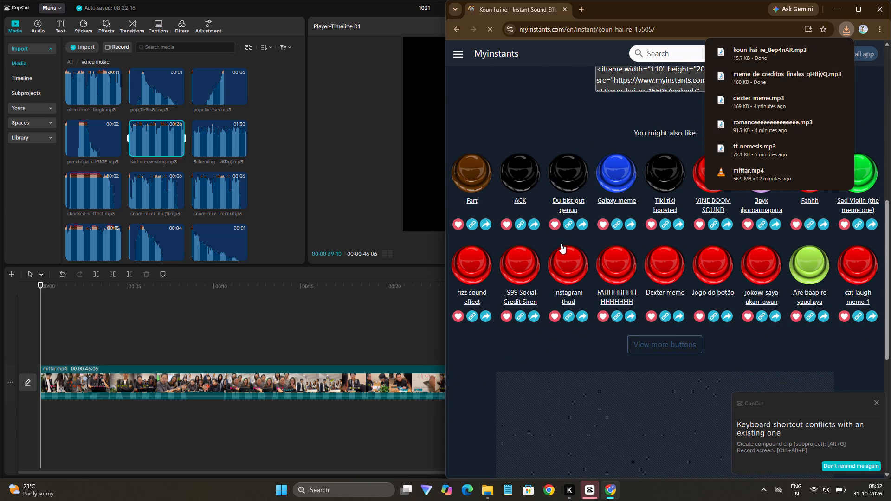
left_click(524, 191)
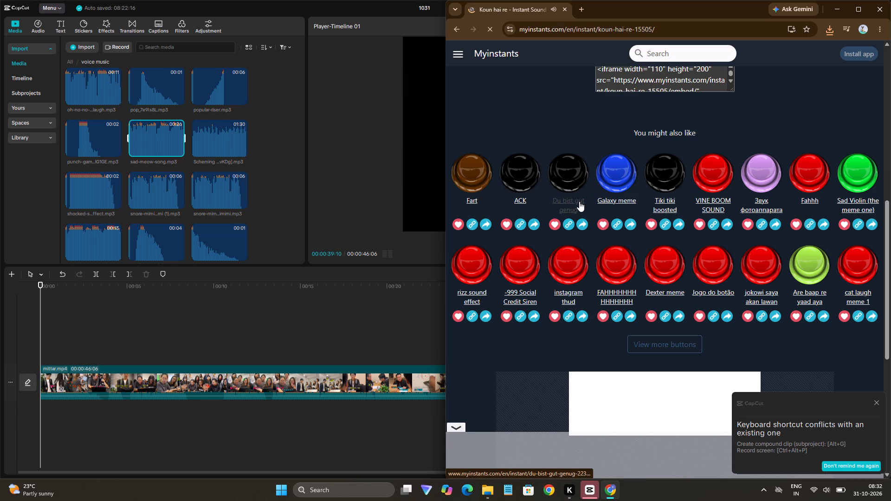
left_click(676, 176)
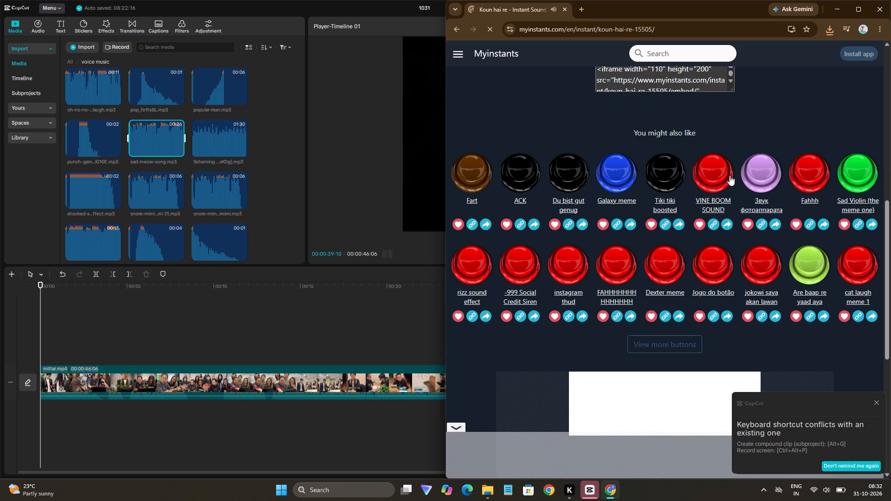
left_click(762, 178)
Listen to all the second-row suggested sounds in reverse order, from cat laugh meme 1 back to rizz sound effect.
left_click(871, 262)
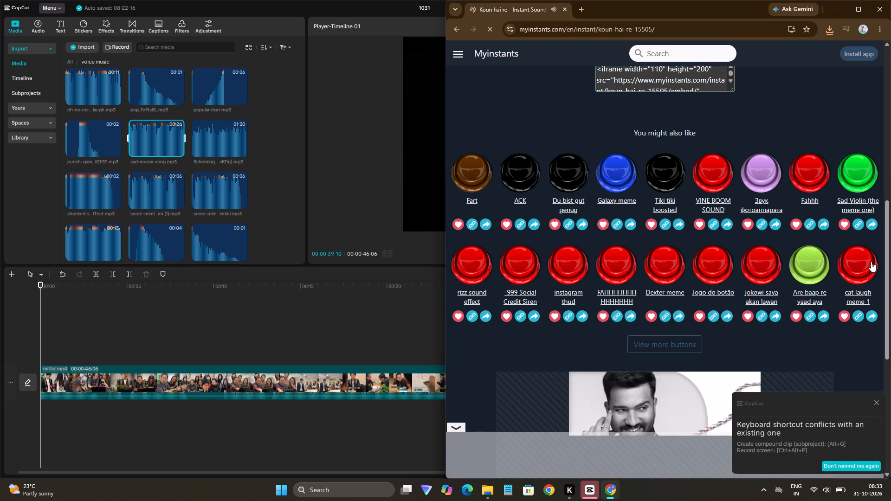
left_click(829, 263)
left_click(771, 259)
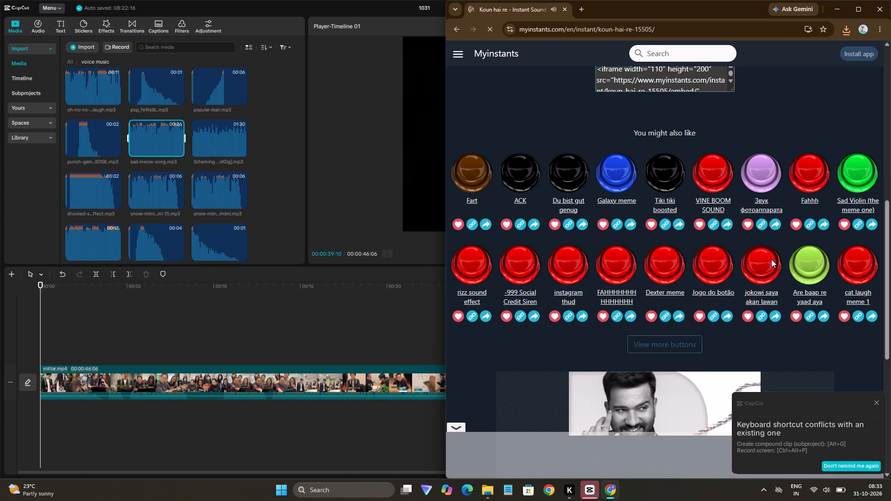
left_click(714, 265)
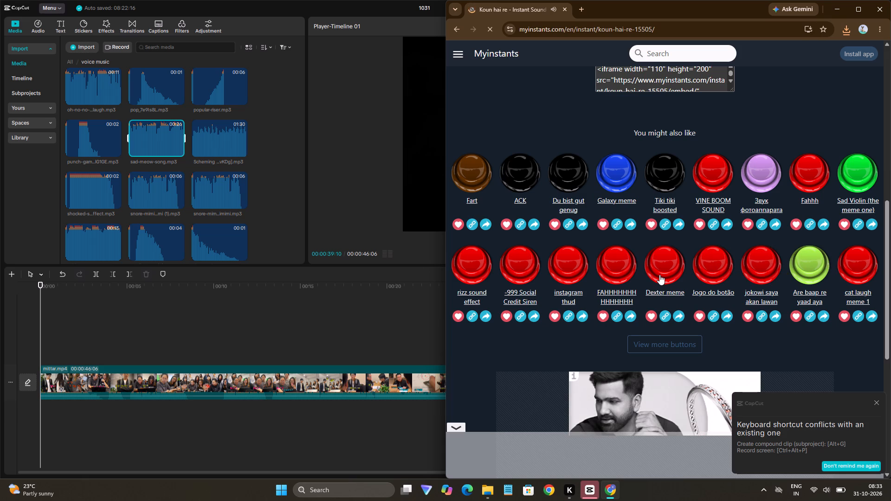
left_click(659, 275)
left_click(614, 275)
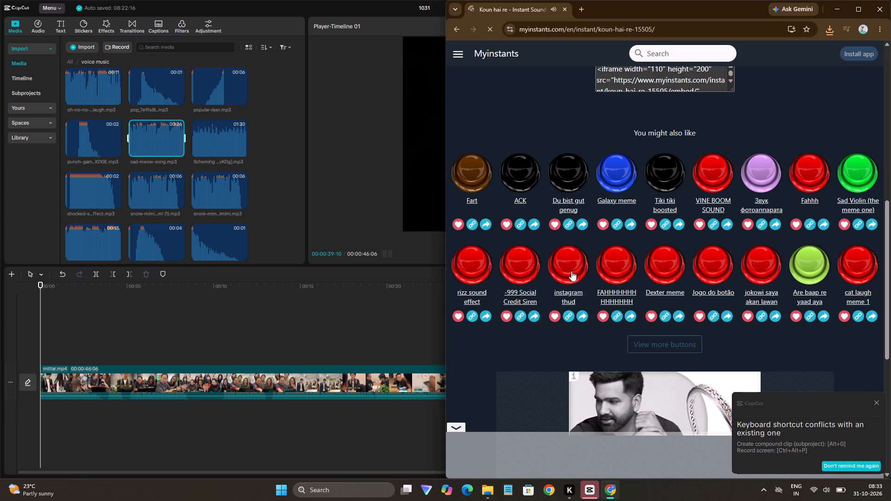
left_click(569, 271)
left_click(569, 264)
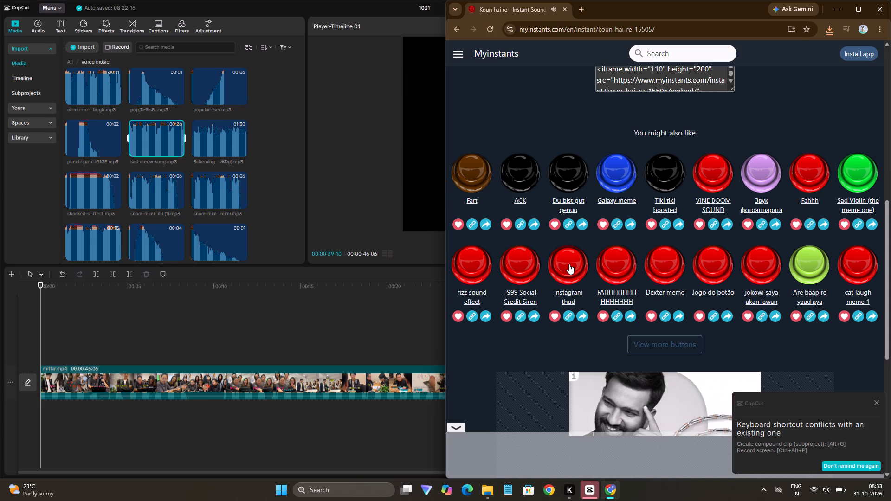
left_click(522, 264)
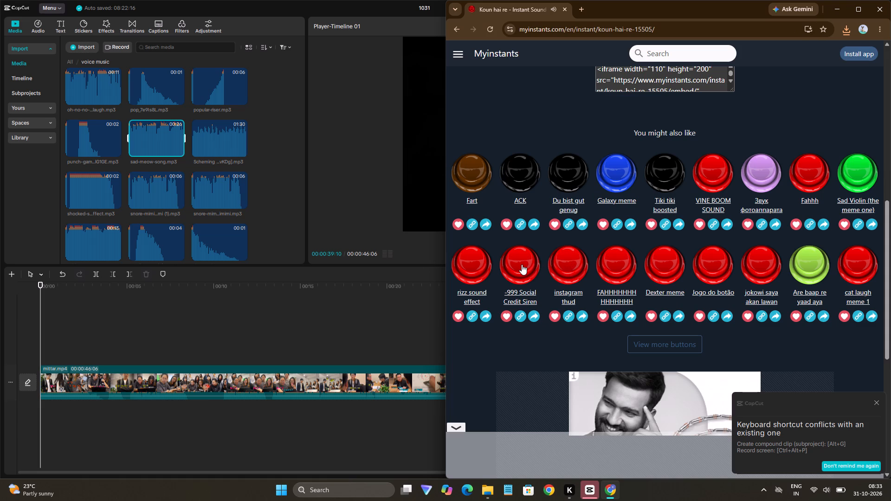
left_click(477, 269)
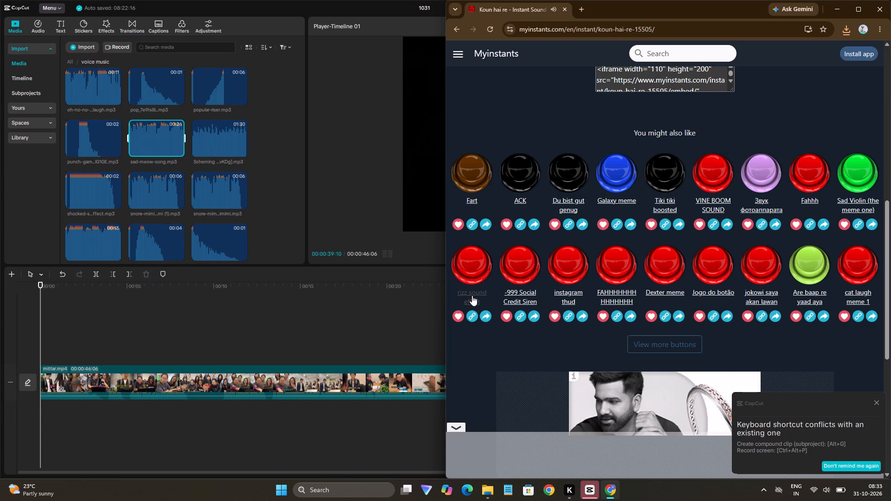
Search Myinstants for "crowd laughing".
scroll(484, 289, "down", 12)
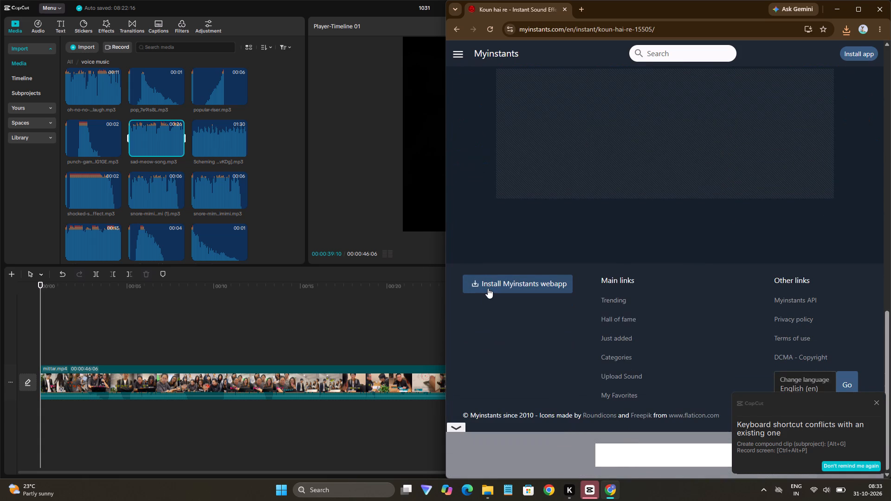
scroll(488, 288, "up", 17)
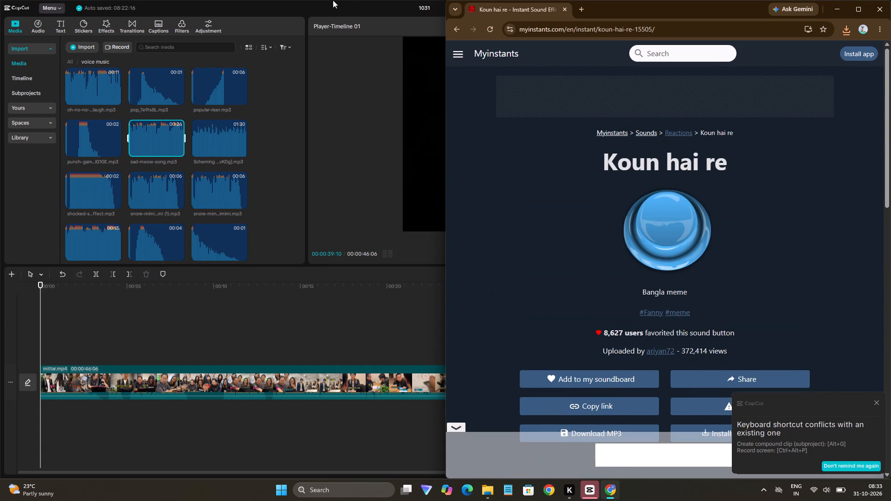
left_click(663, 57)
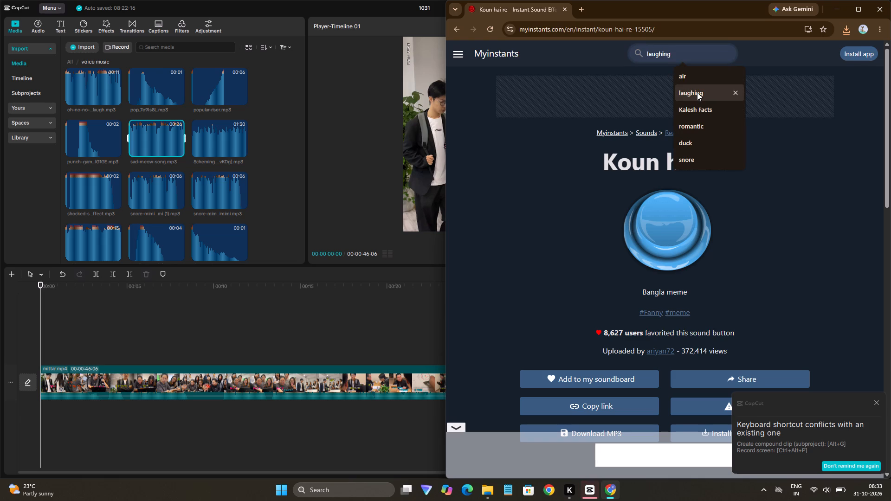
left_click(649, 48)
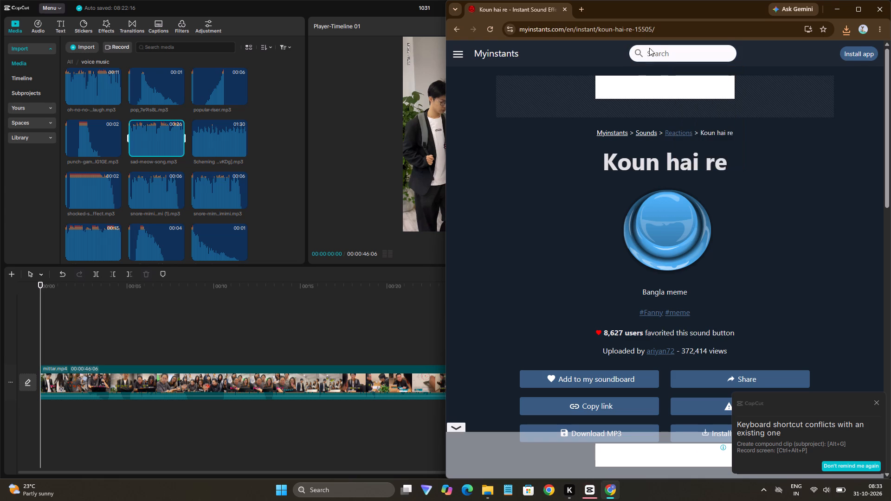
left_click(657, 51)
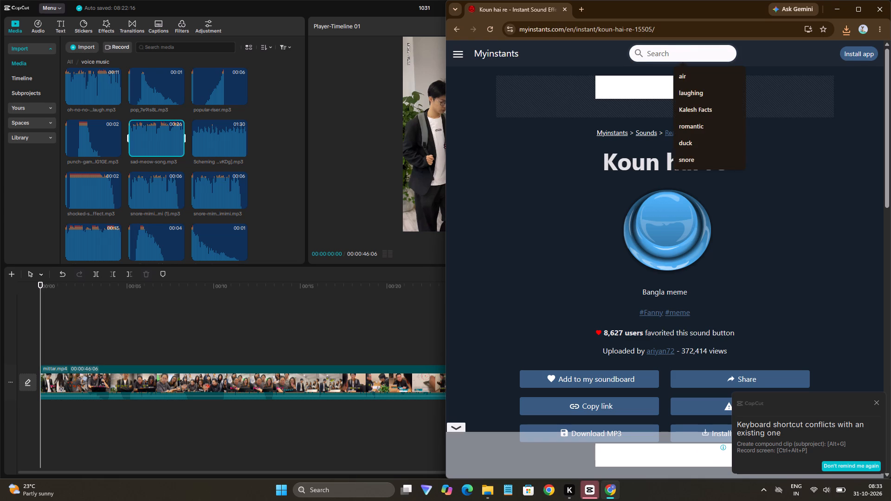
type("cro")
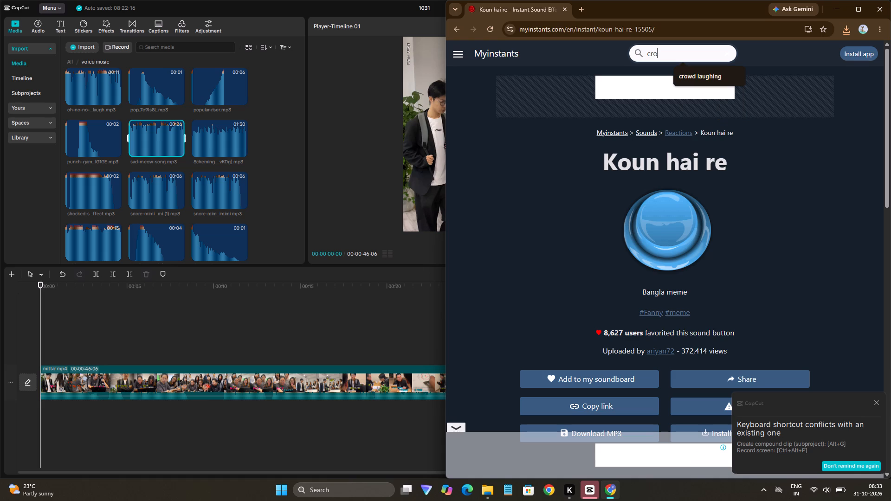
type("wd l")
key("a")
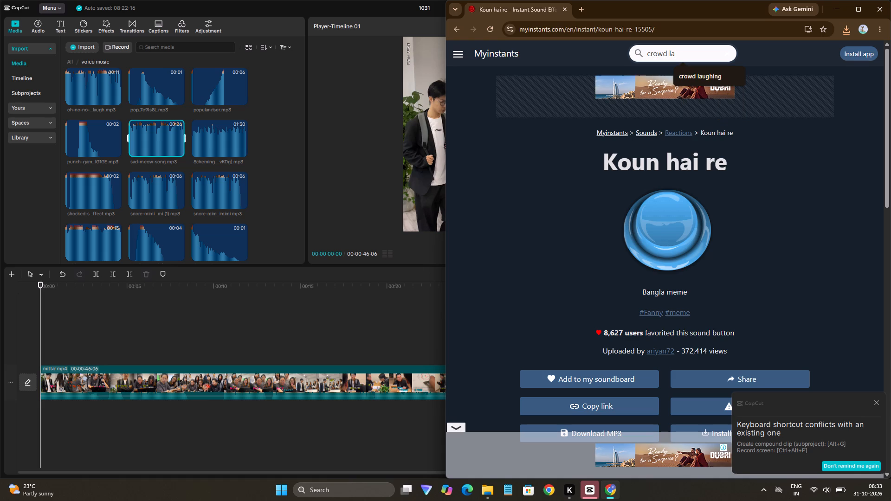
type("ughi")
type("ng")
key("Return")
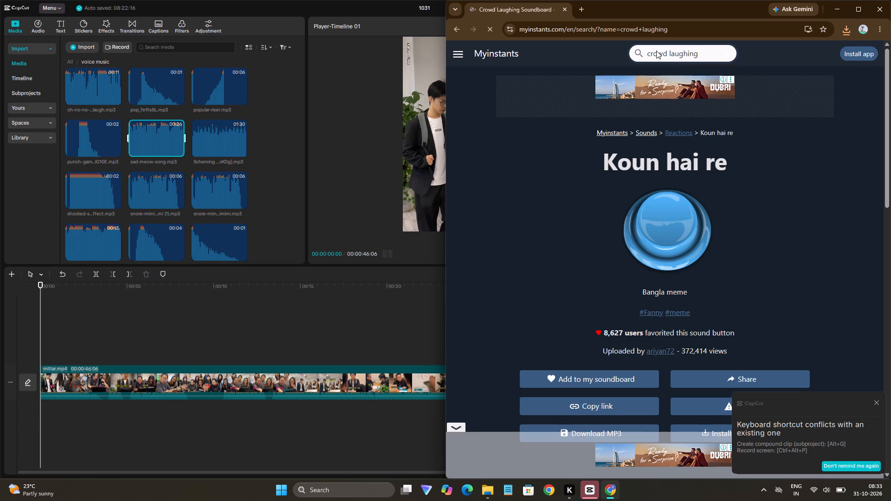
Listen to the Crowd Laughing and Audience laughing sounds at the start of the crowd laughing results.
left_click(470, 125)
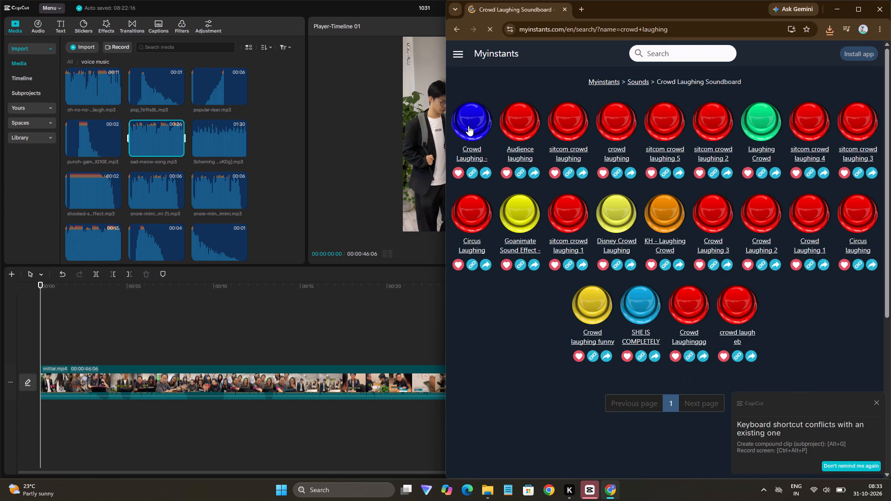
left_click(527, 121)
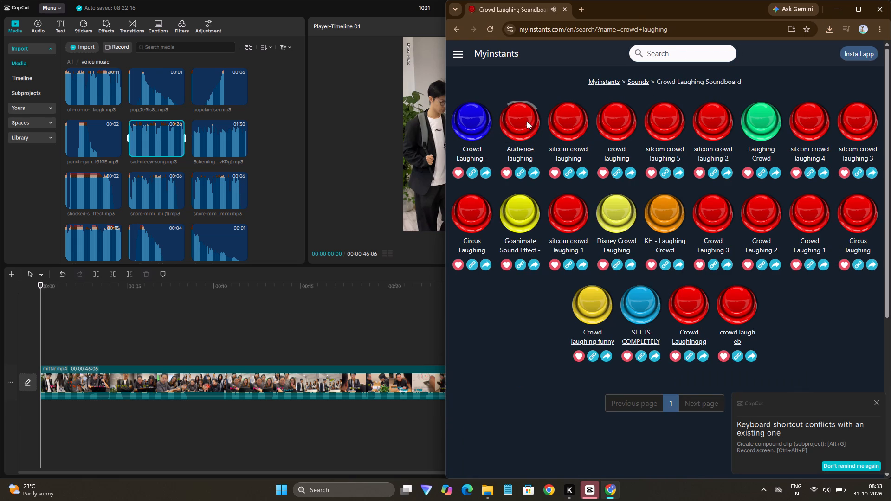
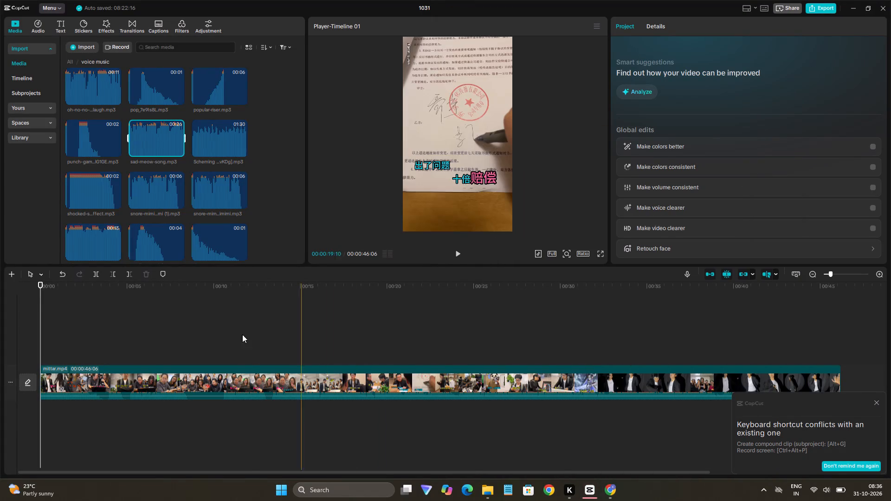
Play the opening seconds of the mittar.mp4 clip on the timeline, replaying them from the start.
key("space")
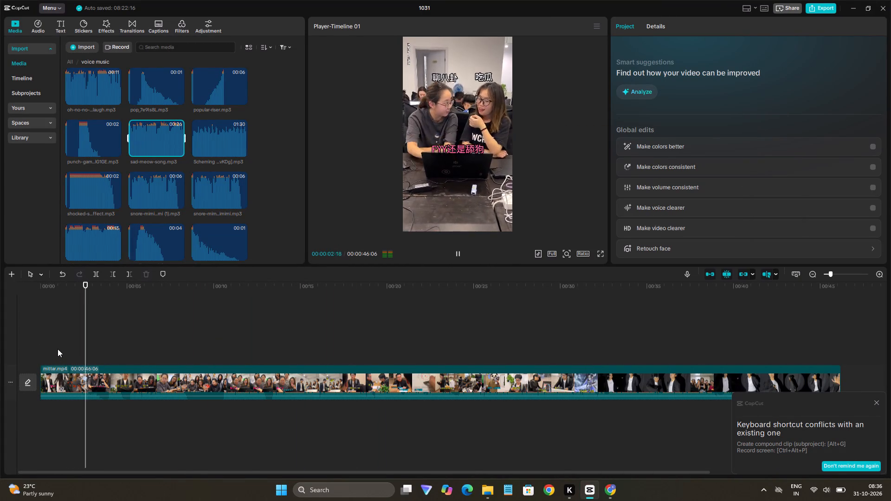
key("space")
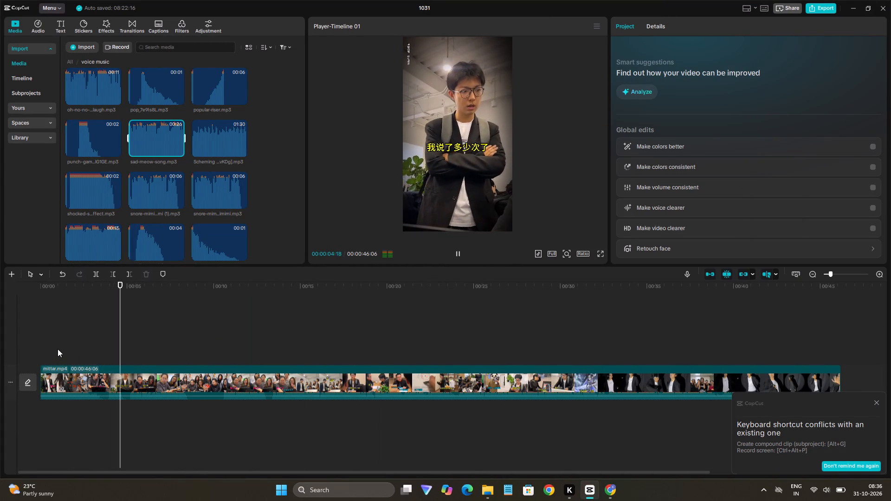
left_click(46, 351)
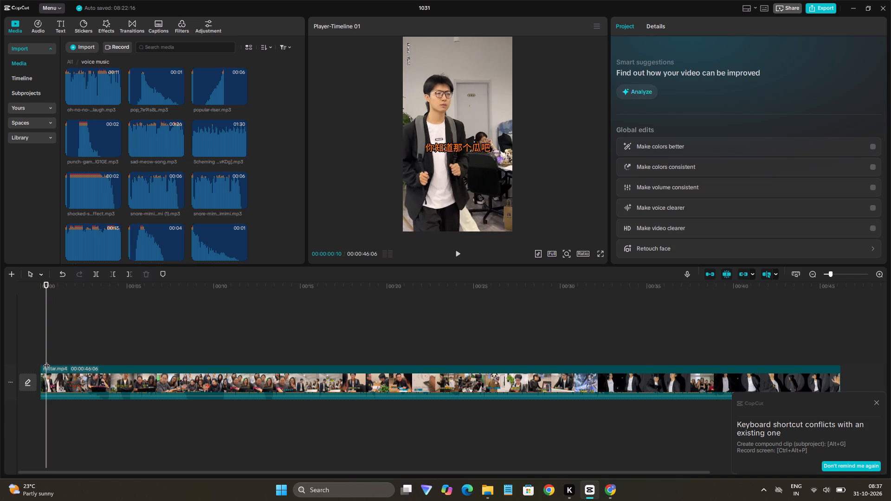
left_click(37, 330)
key("space")
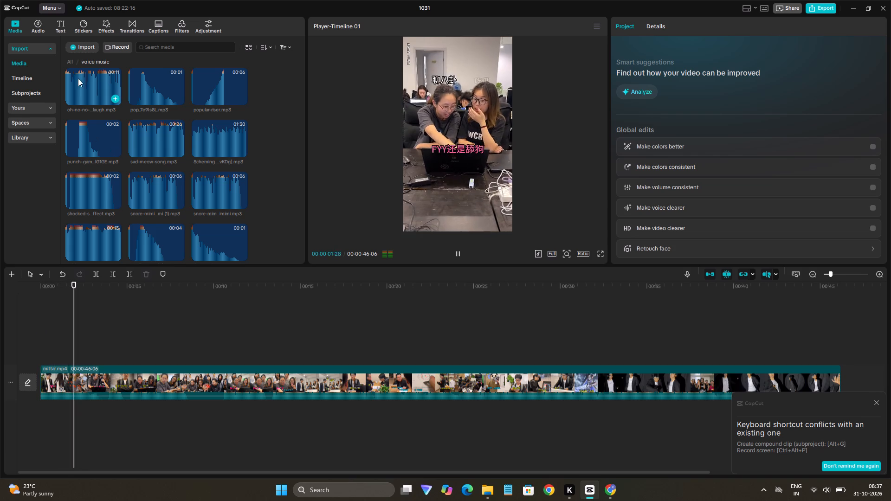
key("space")
In File Explorer, put all six of today's files from Downloads, including the new MP3s and mittar, into the voice music folder.
left_click(494, 494)
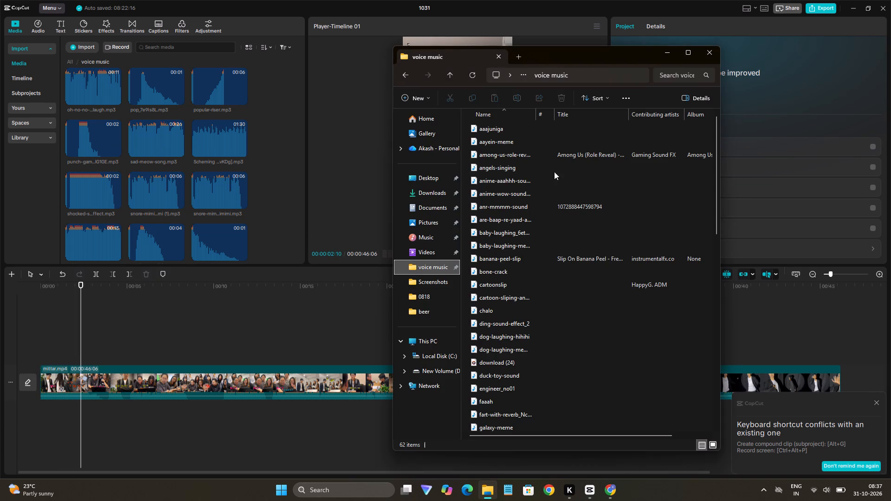
left_click(418, 190)
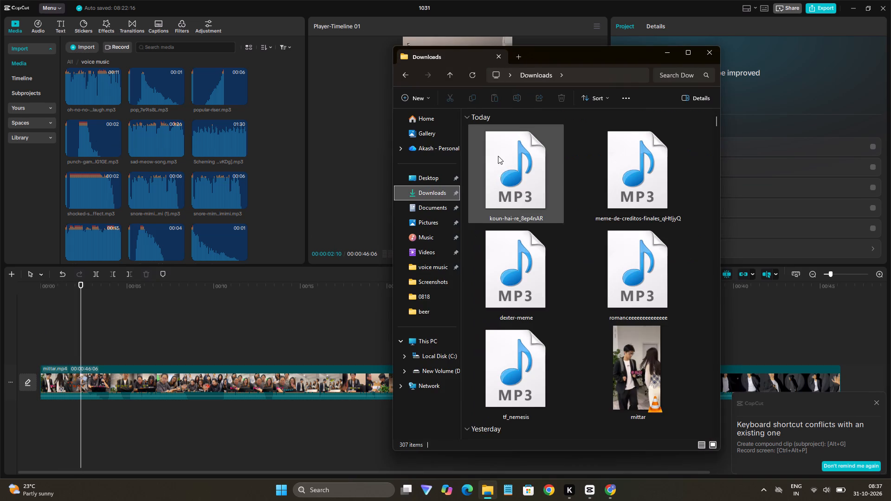
scroll(561, 233, "down", 2)
scroll(549, 268, "up", 4)
left_click(549, 112)
left_click(549, 114)
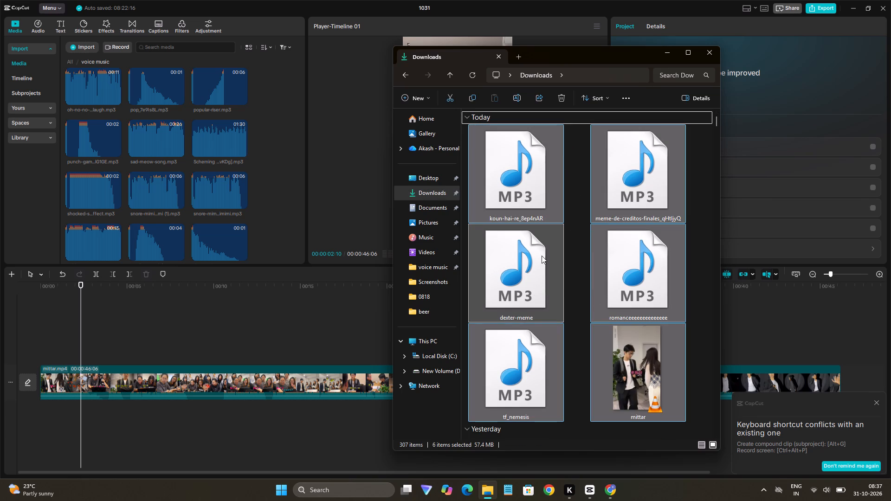
left_click_drag(548, 236, 445, 275)
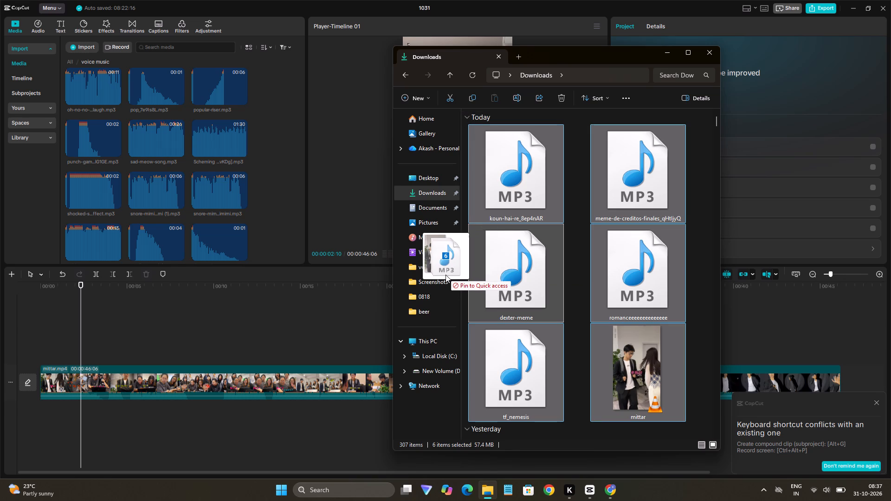
left_click_drag(445, 275, 446, 270)
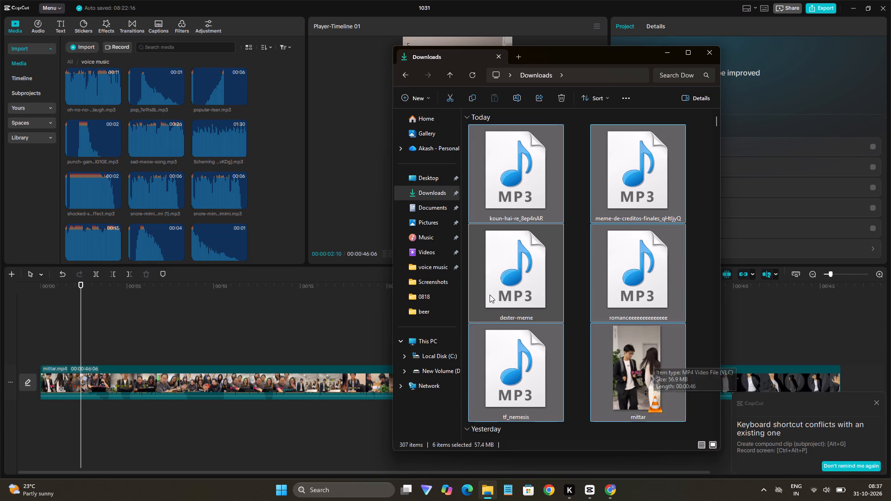
left_click(458, 272)
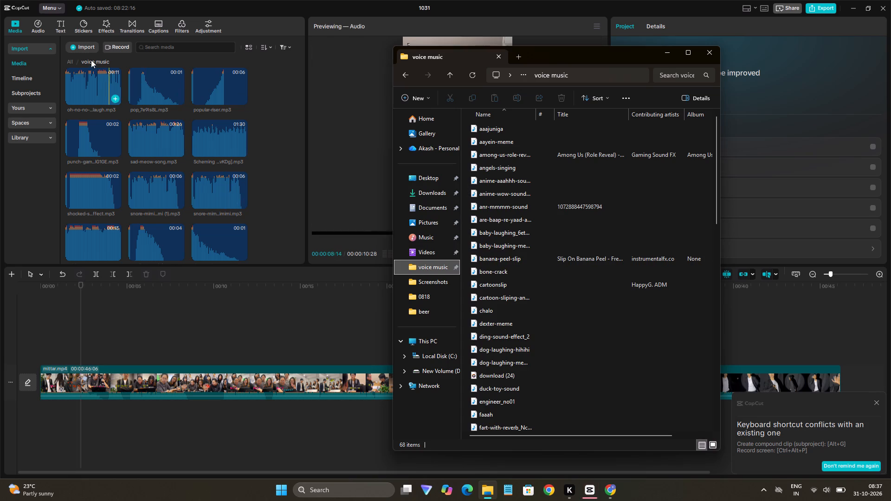
Back in CapCut, remove the outdated voice music folder from the project's imported media.
left_click(72, 60)
left_click(147, 98)
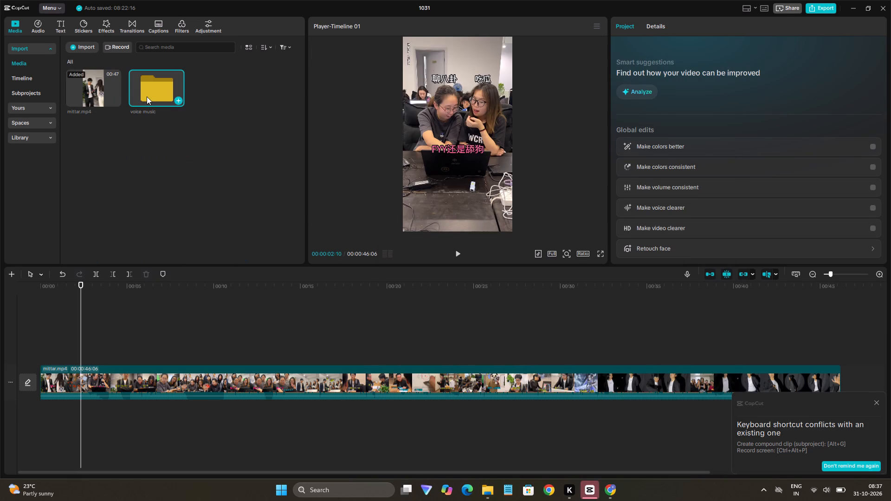
key("BackSpace")
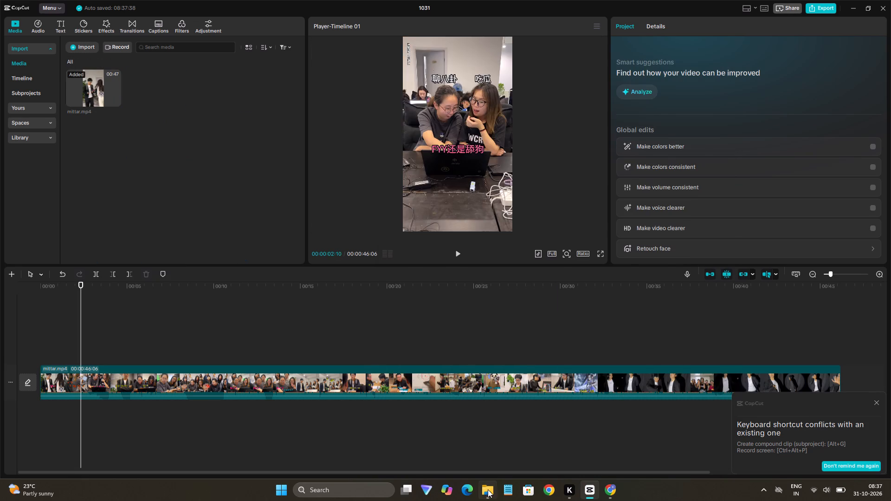
Import the updated voice music folder from File Explorer into the CapCut project media.
left_click(488, 489)
left_click_drag(433, 268, 307, 191)
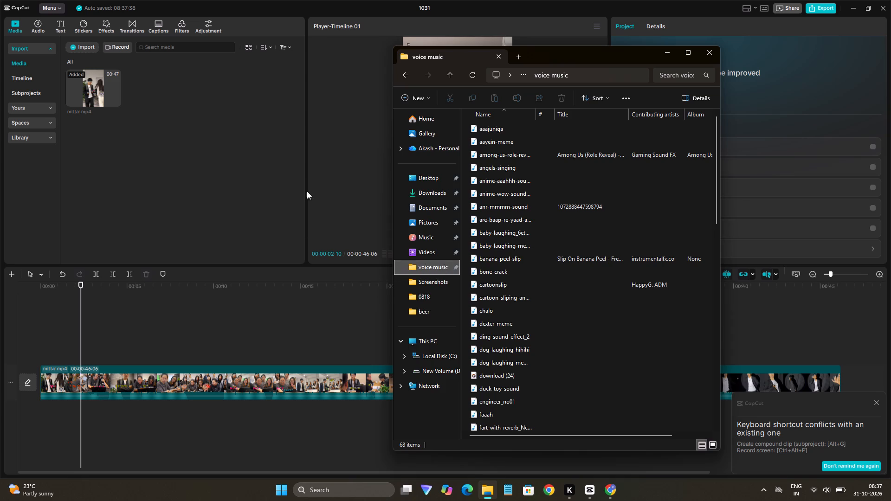
left_click_drag(307, 191, 196, 106)
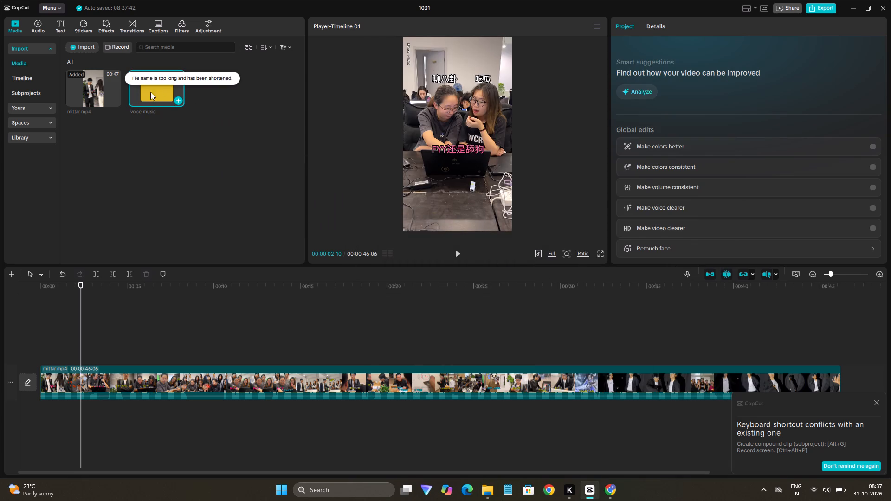
left_click(146, 91)
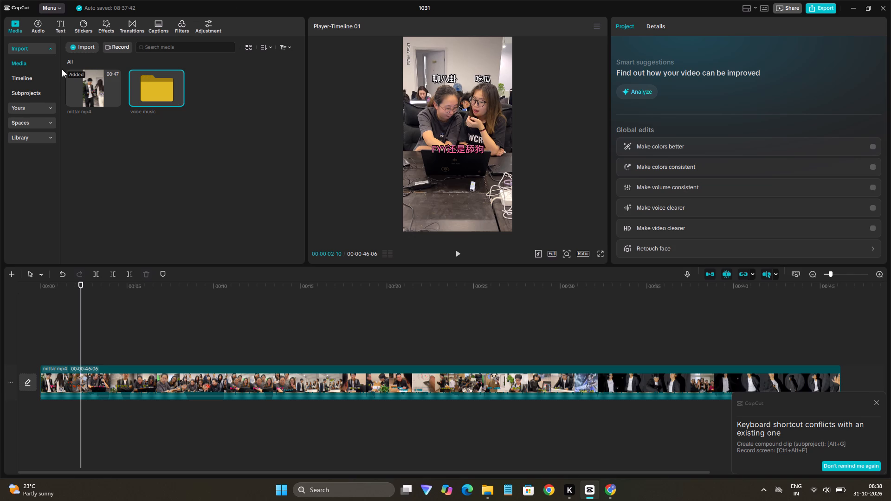
left_click(76, 92)
Open the imported voice music folder and search the media for "sad".
double_click(142, 96)
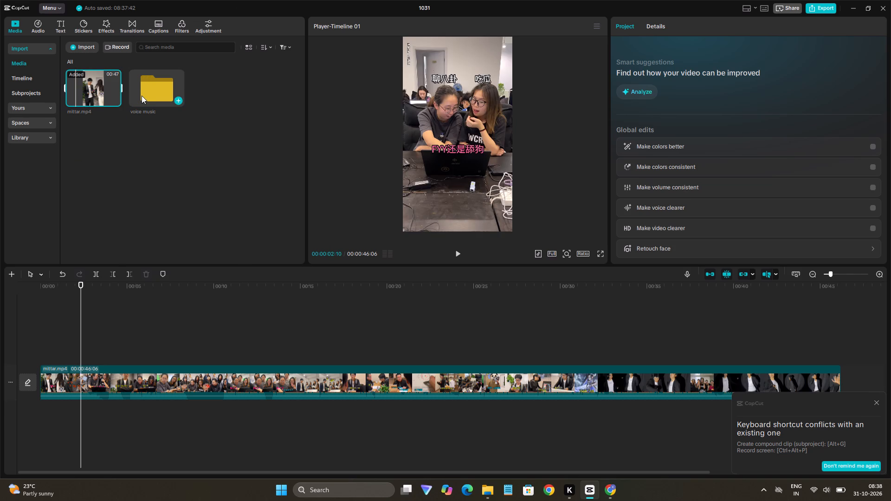
left_click(146, 50)
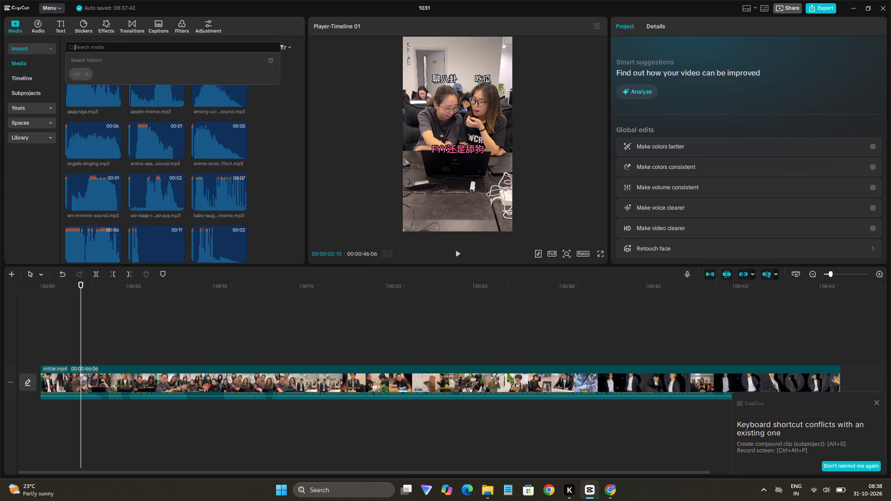
key("s")
type("ad")
key("Return")
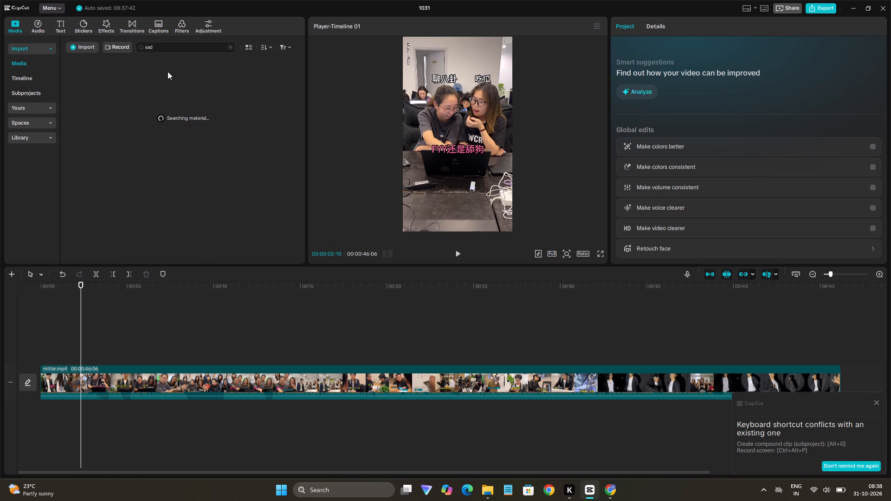
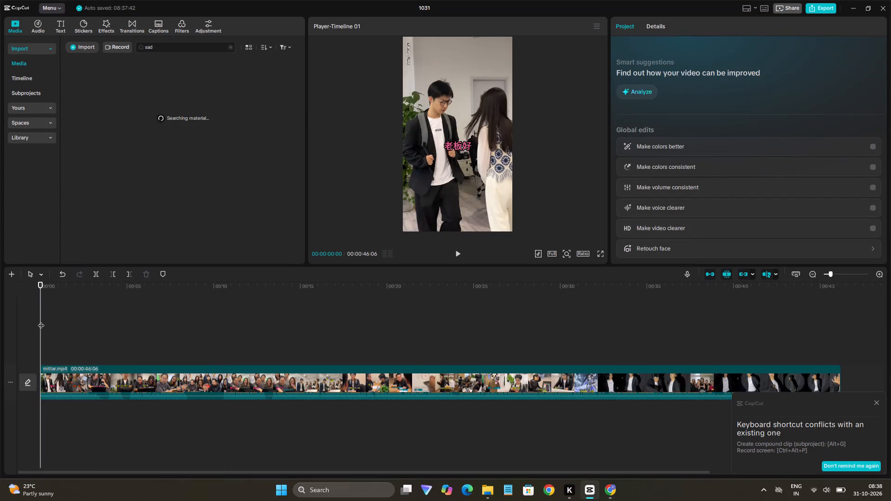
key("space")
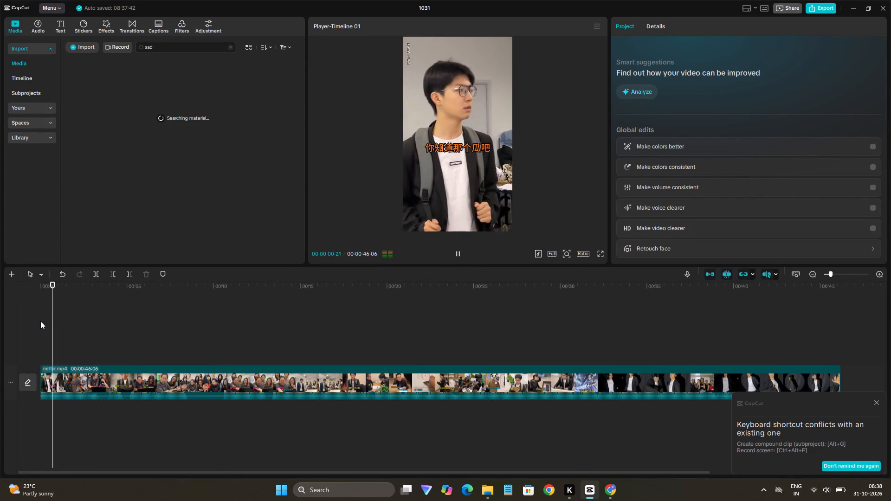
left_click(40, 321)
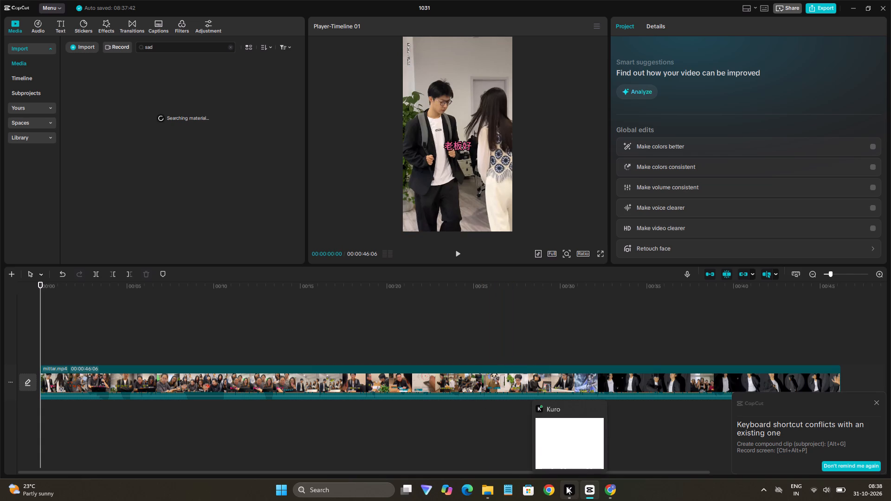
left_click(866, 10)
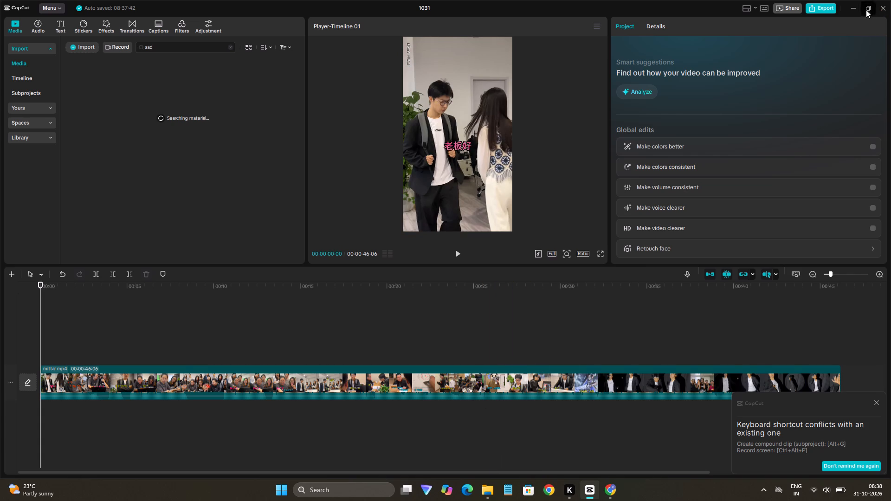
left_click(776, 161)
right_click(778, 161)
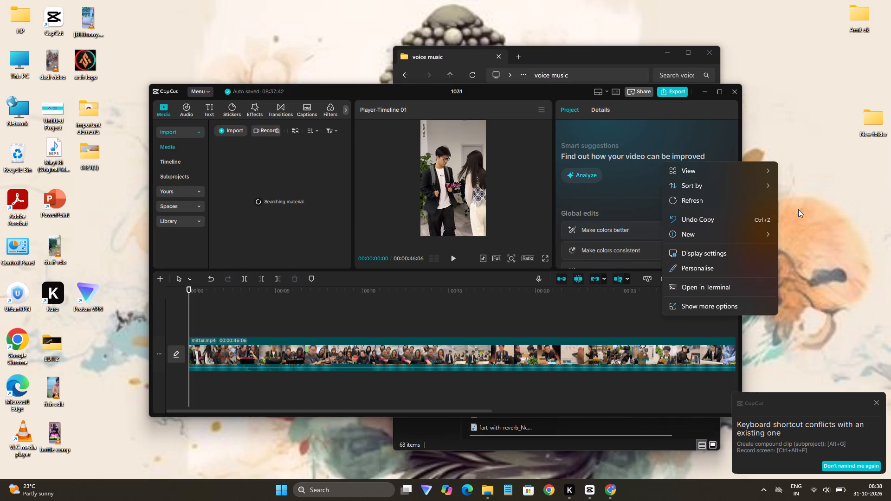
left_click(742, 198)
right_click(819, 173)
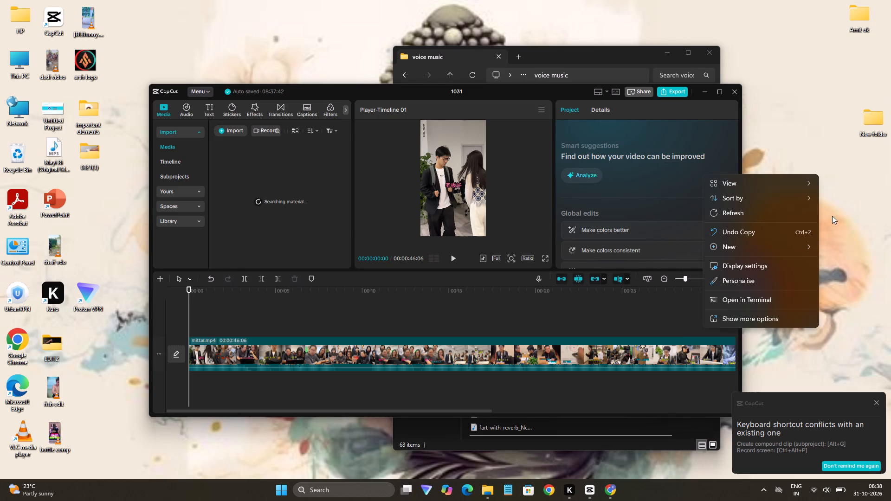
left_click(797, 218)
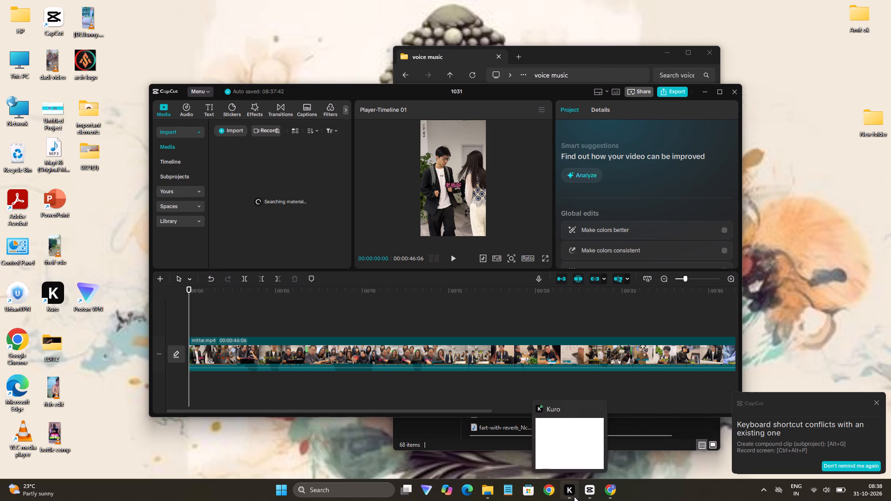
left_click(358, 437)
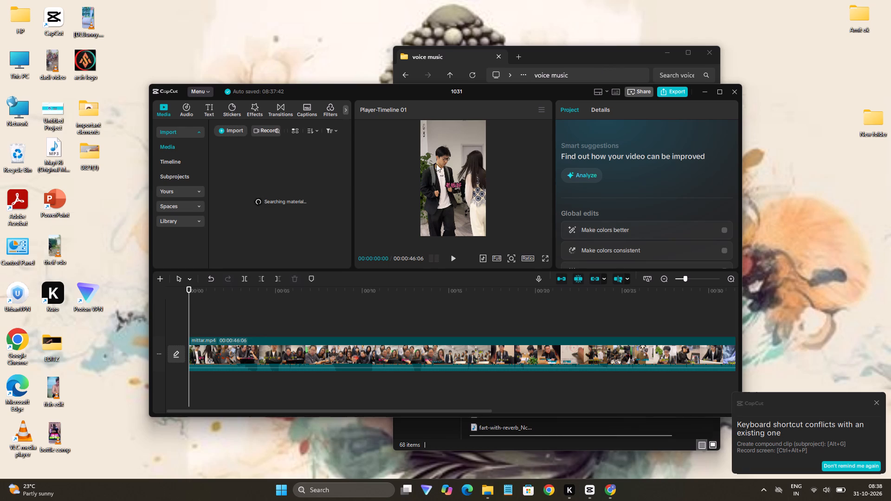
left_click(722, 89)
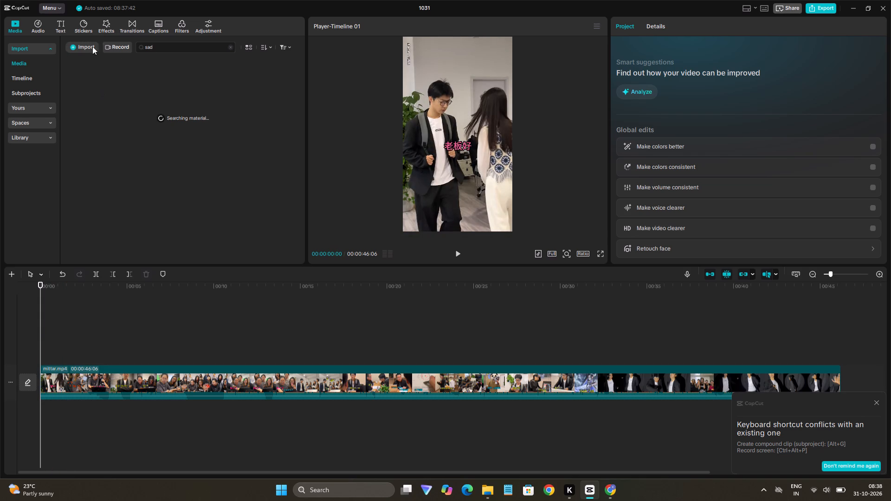
Clear the stuck "sad" search by switching to the imported timelines and back to the imported media of the voice music folder.
left_click(19, 51)
left_click(25, 50)
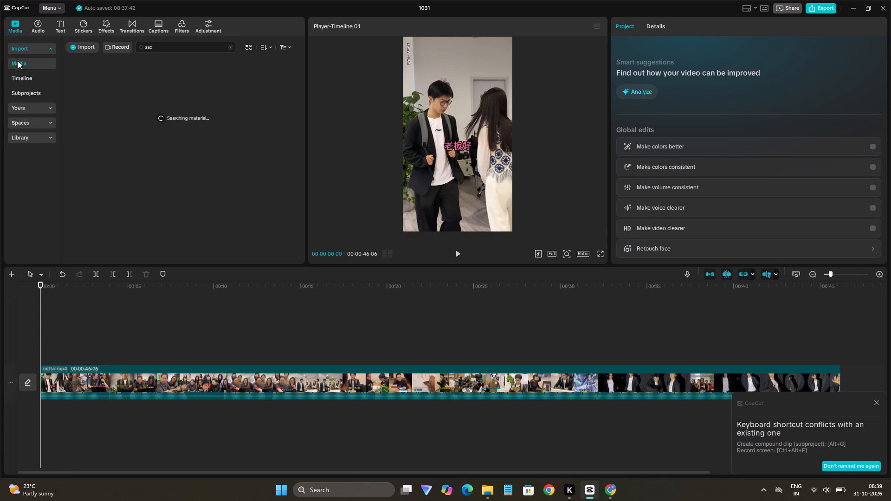
left_click(21, 64)
left_click(19, 75)
left_click(20, 45)
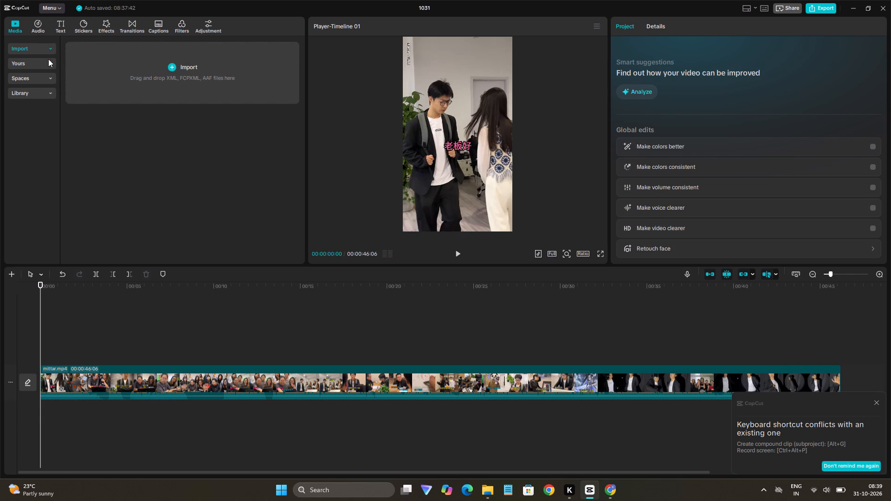
left_click(20, 43)
scroll(22, 40, "up", 3)
left_click(38, 23)
left_click(18, 25)
left_click(41, 56)
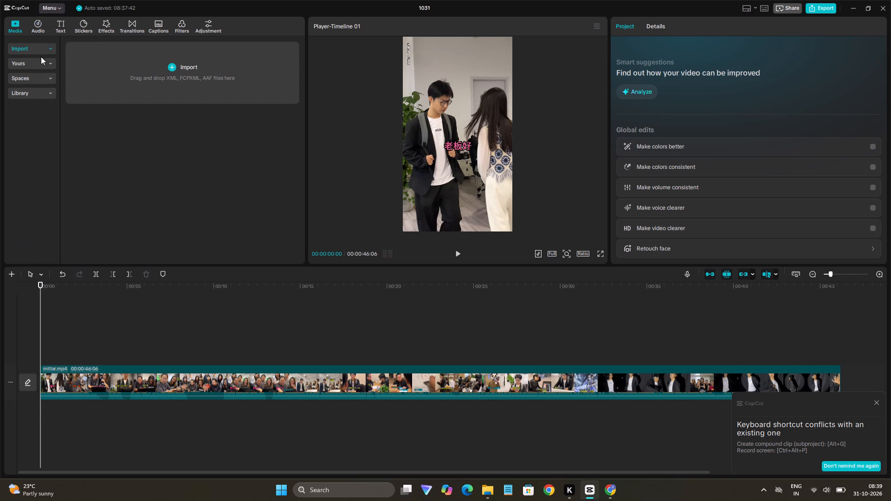
left_click(38, 61)
left_click(45, 49)
left_click(44, 56)
left_click(43, 60)
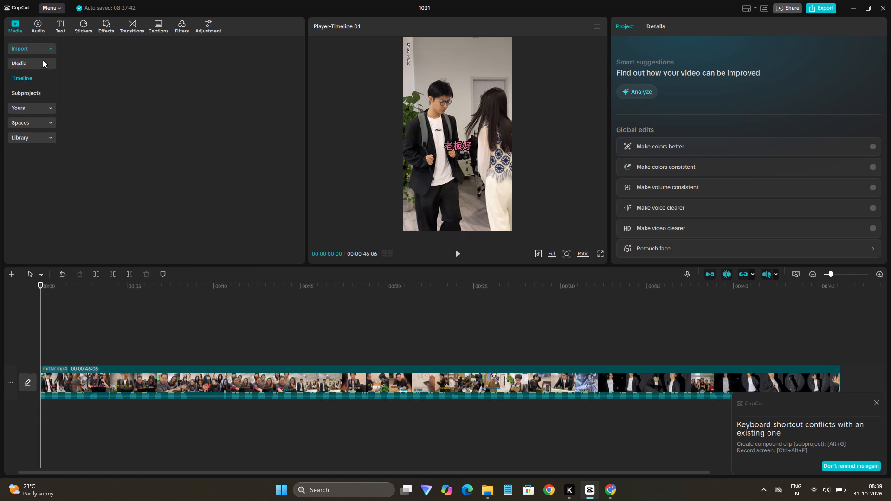
scroll(107, 89, "up", 2)
Audition sounds in the voice music folder, including the aaajuniga, koun-hai, kids-saying and laughing meme clips.
left_click(75, 87)
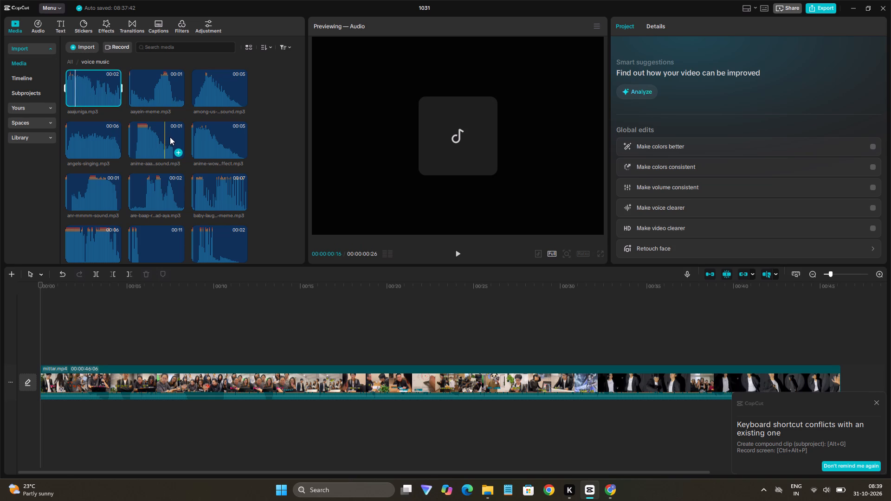
scroll(177, 116, "down", 12)
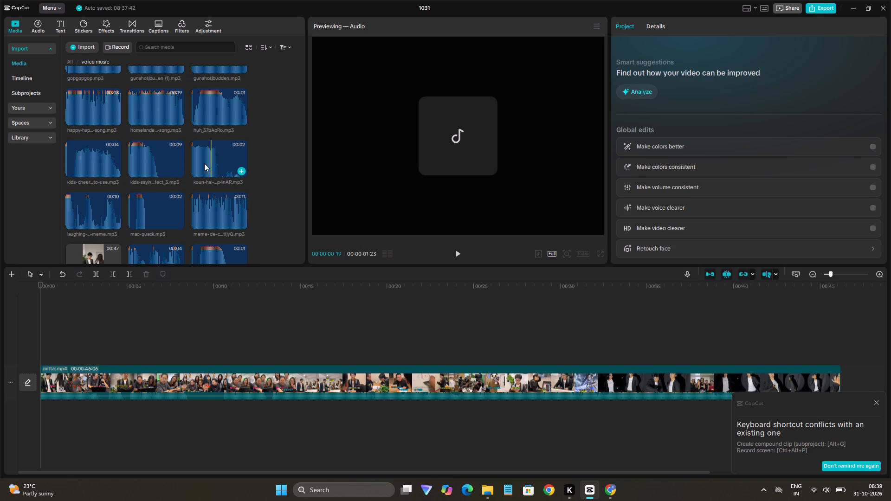
left_click(196, 163)
left_click(132, 164)
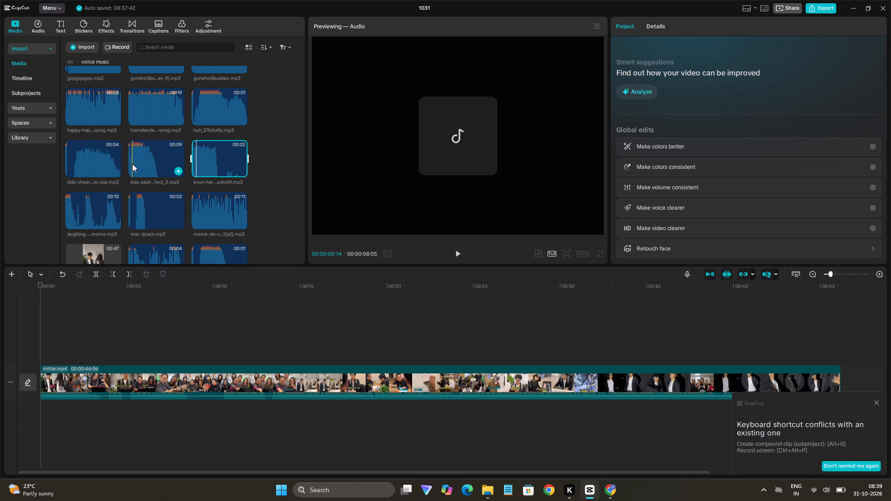
key("space")
key("space")
double_click(86, 211)
key("space")
scroll(158, 227, "down", 3)
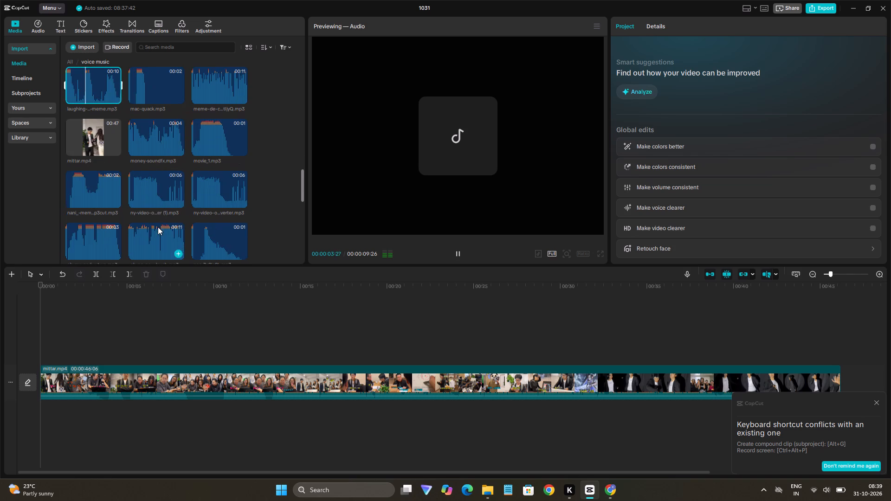
Delete the mittar.mp4 video from the imported voice music folder.
left_click(90, 137)
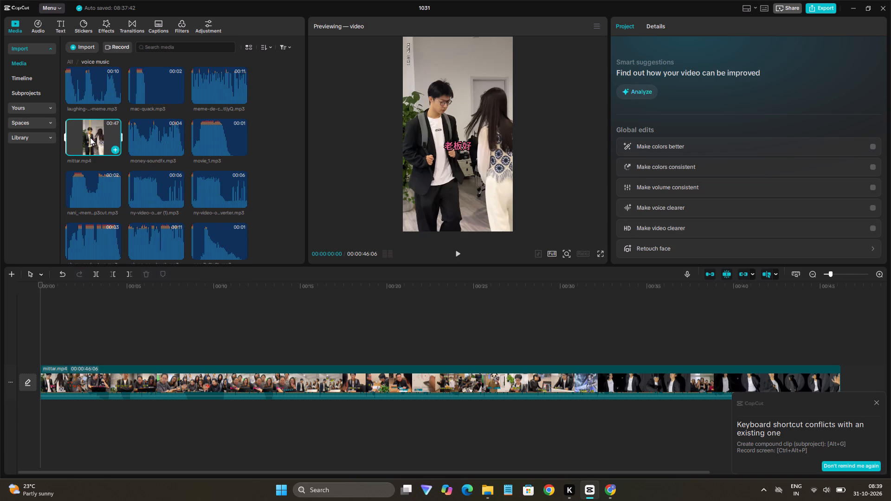
key("BackSpace")
Audition the money-soundfx, movie_1, nani meme, ny-video and oh-my-god sounds in the voice music folder.
left_click(66, 127)
left_click(72, 132)
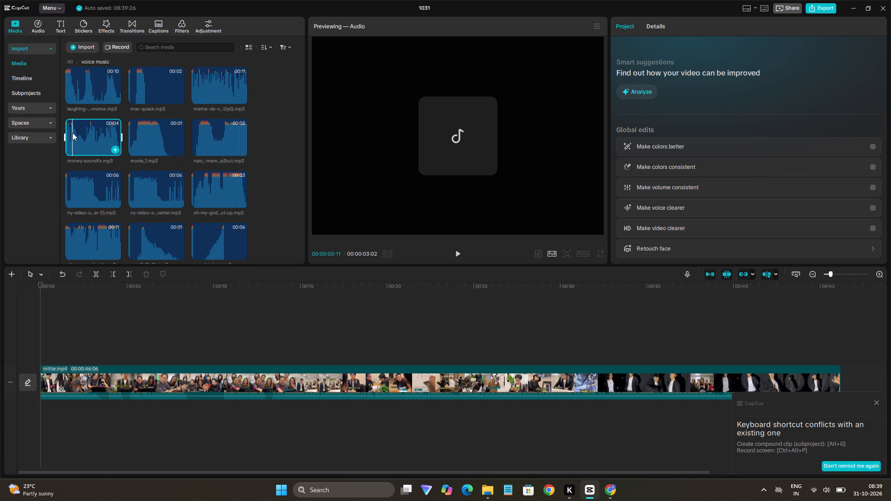
key("space")
left_click(133, 142)
key("space")
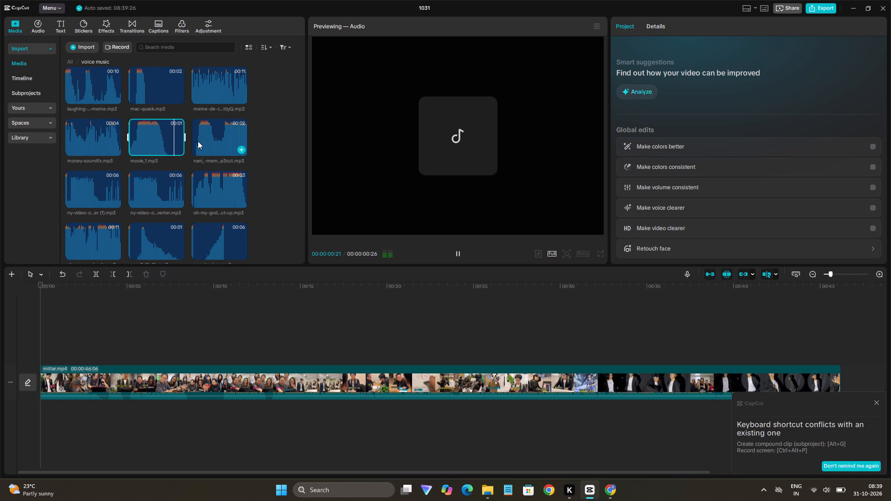
left_click(198, 141)
key("space")
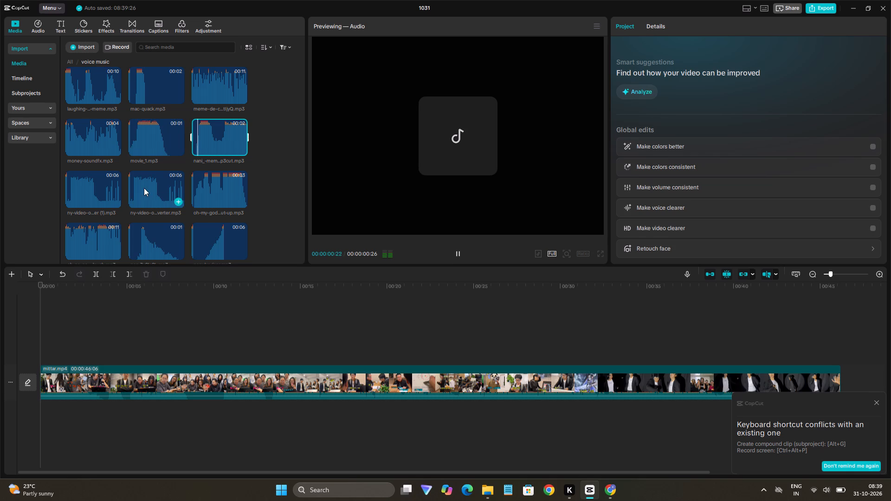
left_click(144, 188)
key("space")
left_click(218, 145)
key("space")
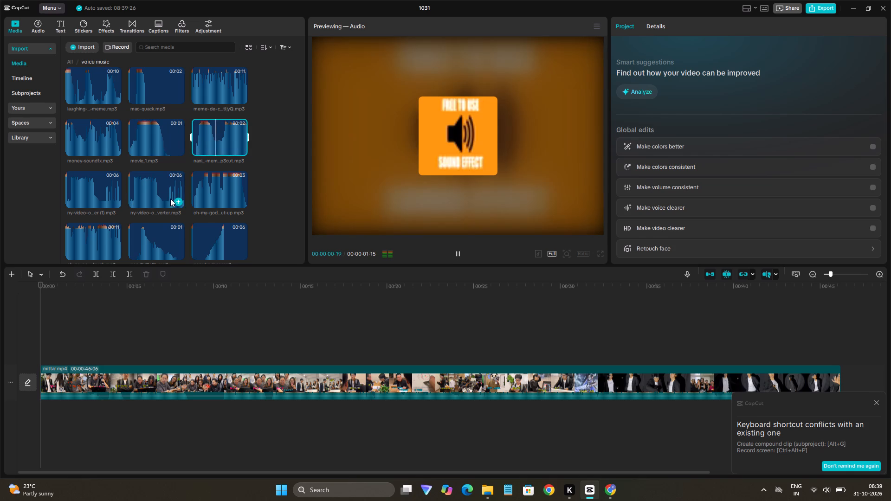
left_click(215, 200)
key("space")
Audition further sounds in the voice music folder, including Scheming, the shocked effect, snore-mimimimi and the spiderman song.
scroll(122, 215, "down", 5)
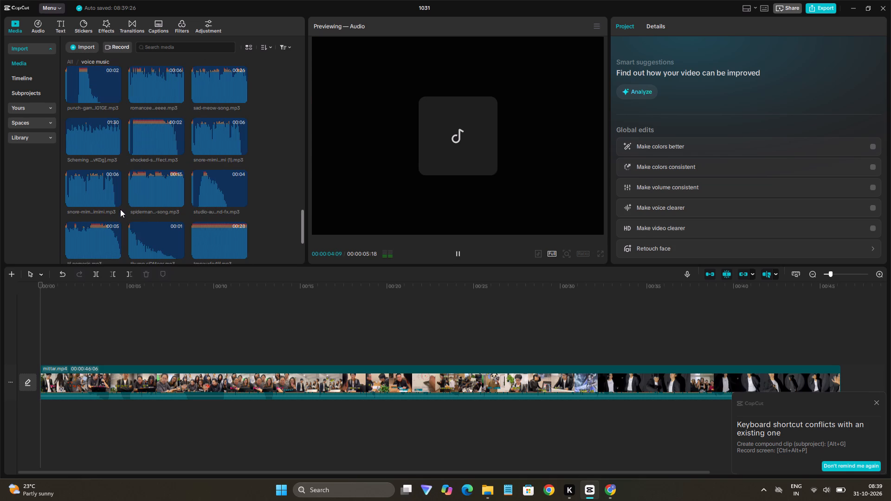
left_click(69, 188)
left_click(71, 146)
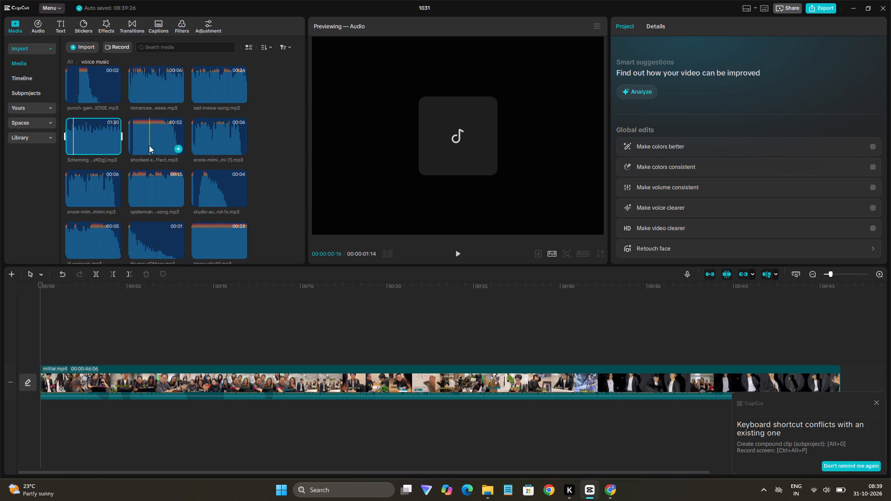
left_click(132, 139)
key("space")
left_click(194, 142)
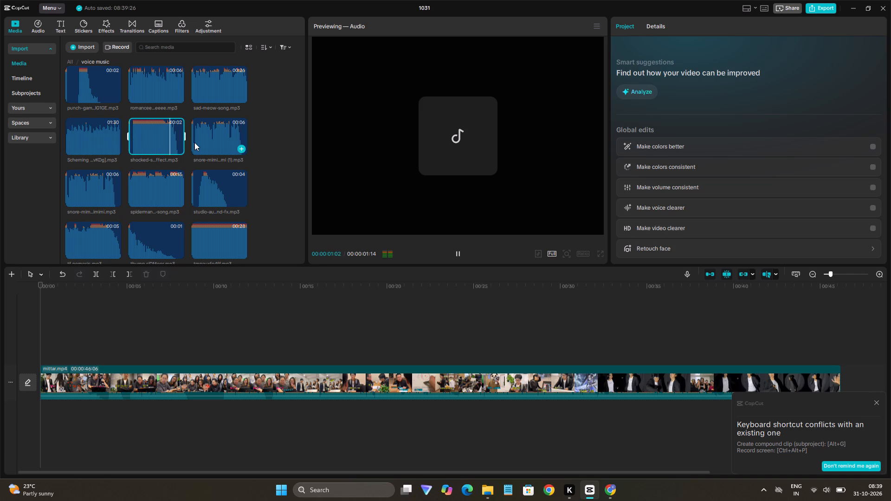
key("space")
left_click(127, 188)
left_click(137, 188)
key("space")
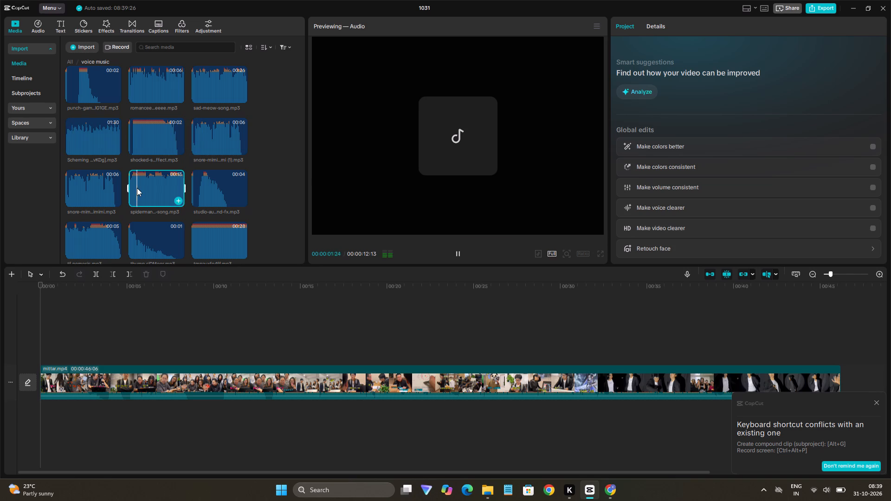
key("space")
Play the mittar.mp4 timeline from the start, and place the playhead at about 5 seconds.
left_click(40, 332)
key("space")
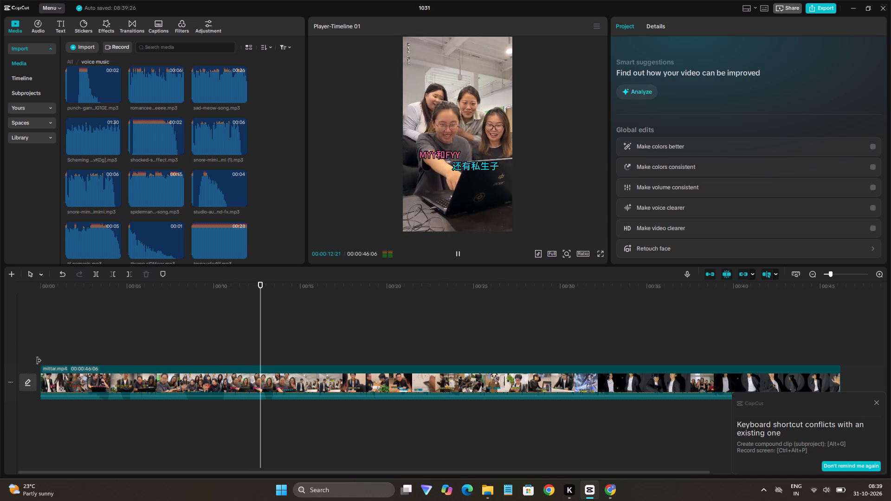
left_click(132, 346)
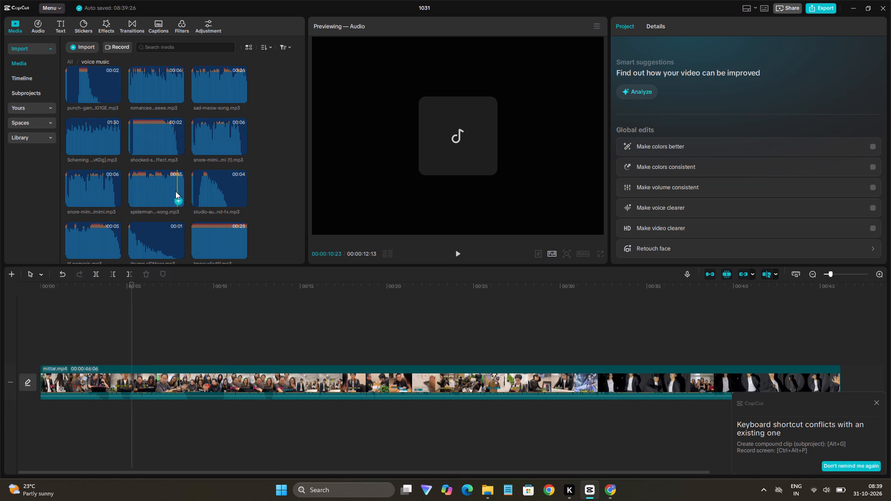
Replay the spiderman song, and audition the tf_nemesis and thump sounds in the voice music folder.
key("space")
left_click(129, 190)
left_click(82, 193)
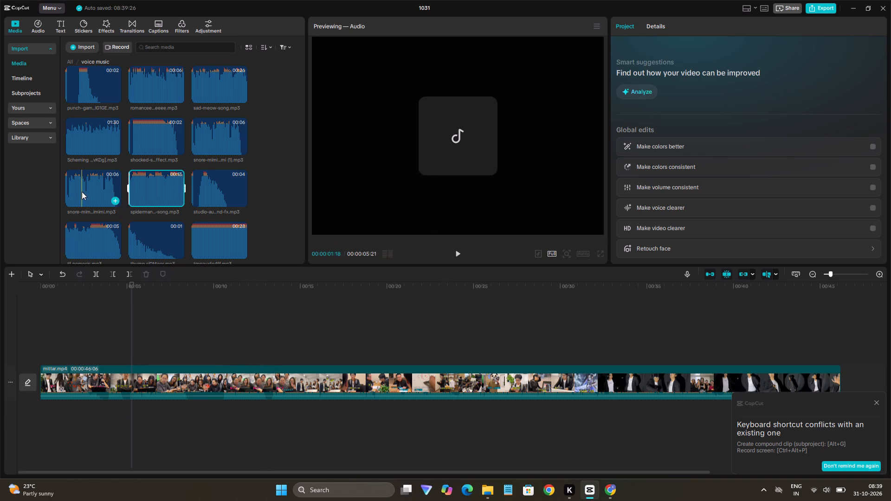
left_click(137, 190)
key("space")
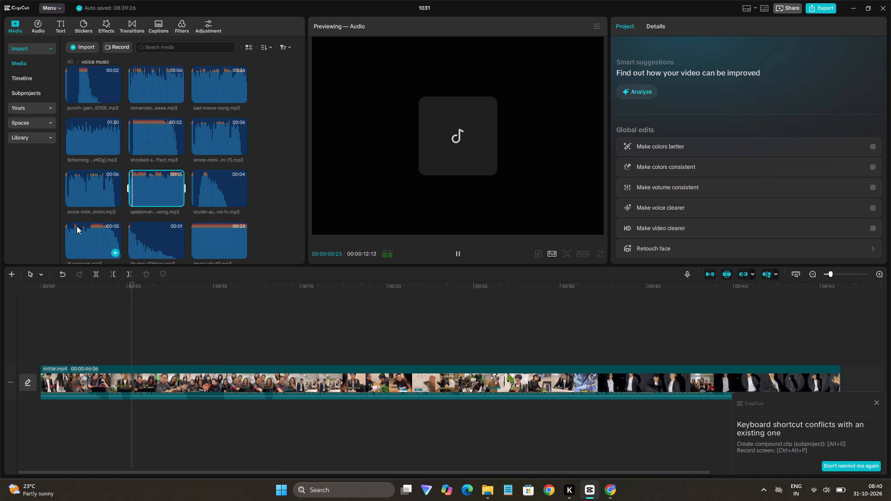
left_click(77, 226)
key("space")
scroll(118, 214, "down", 2)
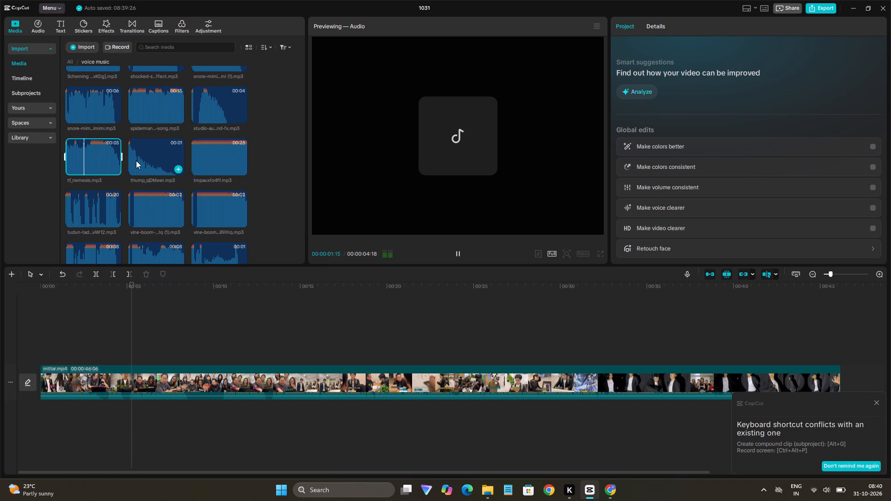
left_click(133, 161)
key("space")
left_click(85, 165)
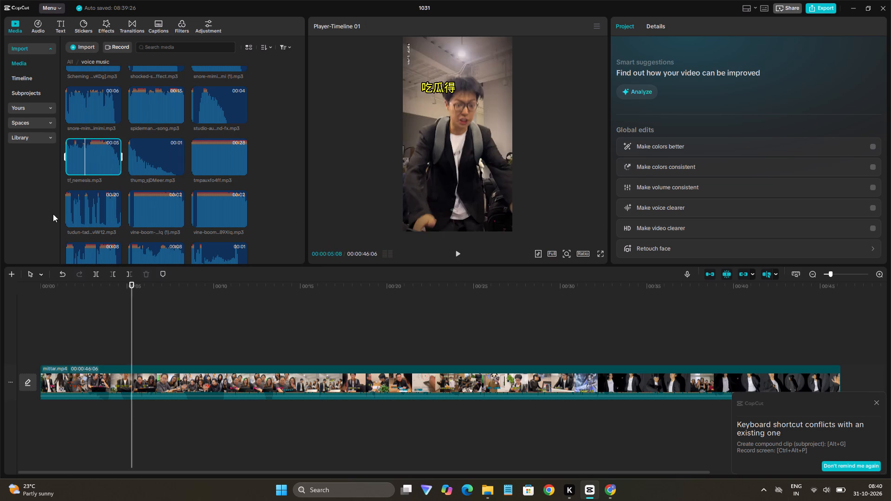
Audition the tudun, vine-boom, what-oh and x-files theme sounds at the end of the voice music folder.
left_click(71, 215)
key("space")
left_click(134, 215)
key("space")
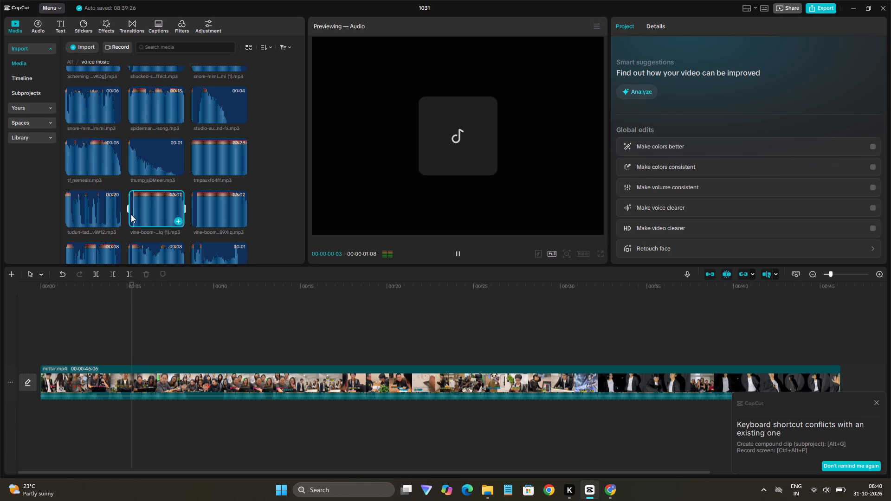
scroll(113, 218, "down", 3)
left_click(73, 218)
key("space")
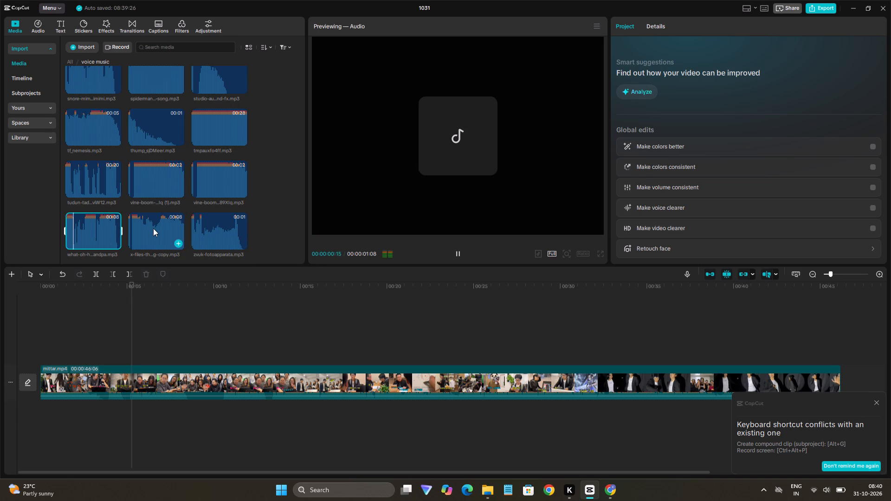
left_click(150, 227)
key("space")
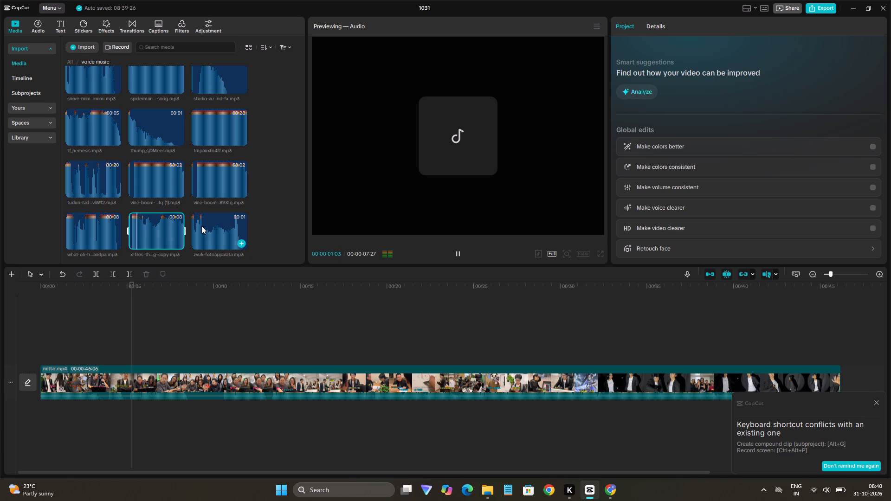
Place x-files-theme-song-copy.mp3 at the start of the timeline below mittar.mp4, and play the two together.
left_click(201, 226)
left_click(134, 231)
left_click_drag(135, 229, 207, 361)
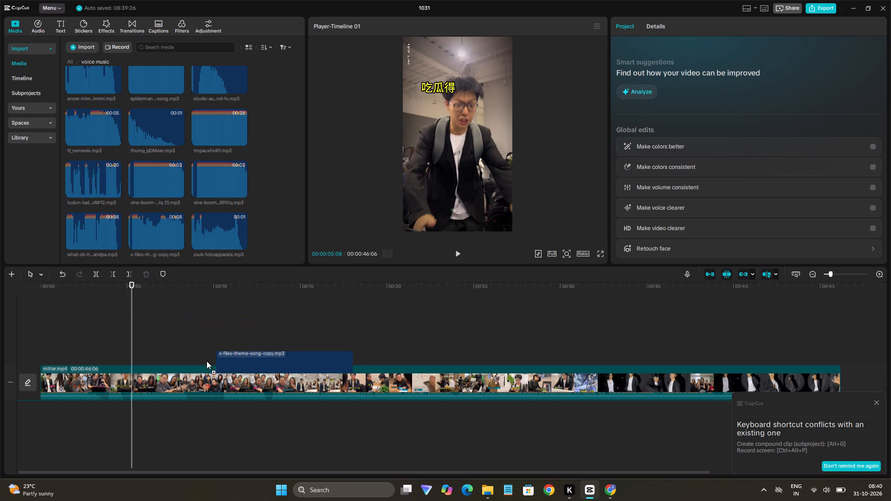
left_click_drag(207, 361, 40, 349)
left_click(46, 317)
key("space")
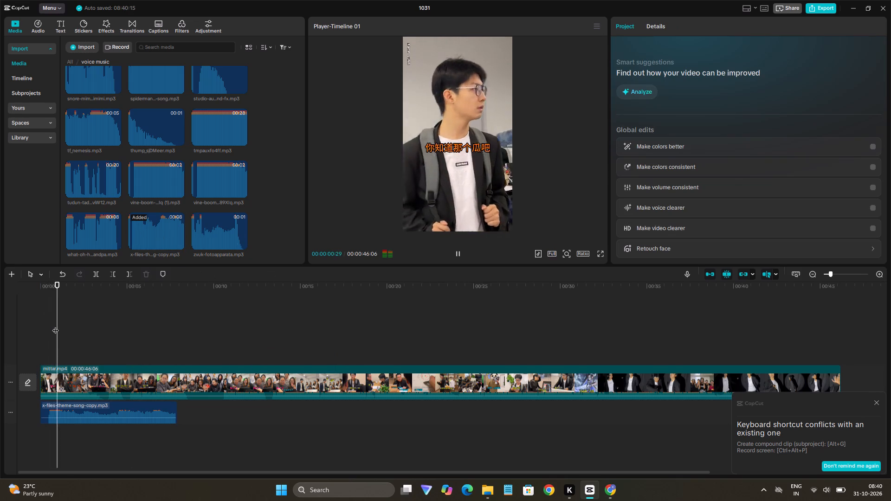
Set the x-files theme clip's volume to -9.1 dB, and play the timeline from the start.
left_click(123, 416)
key("space")
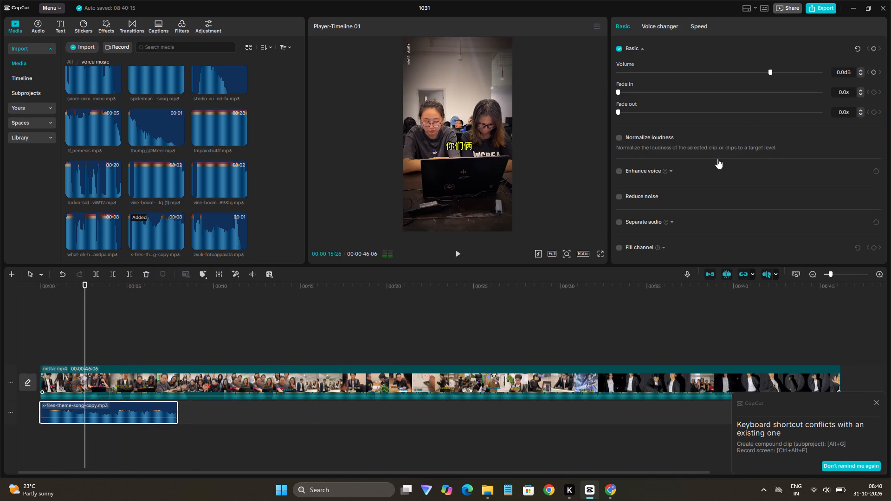
left_click(745, 71)
left_click(37, 342)
key("space")
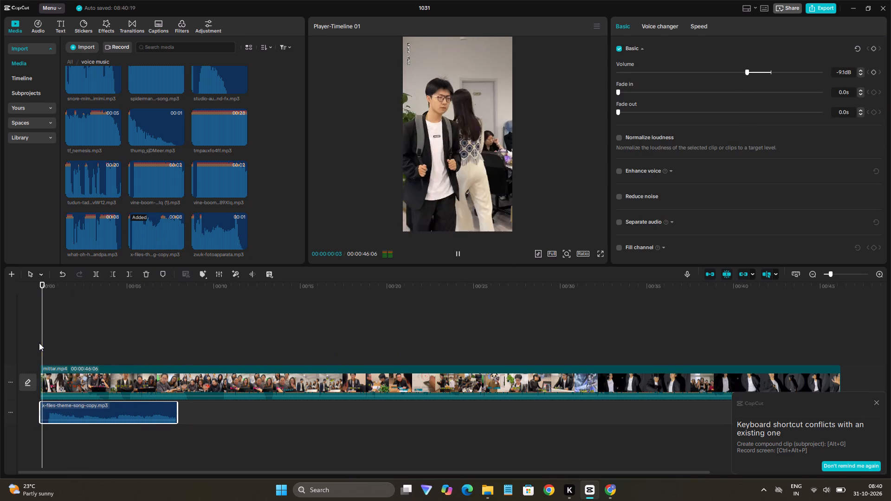
key("space")
Trim about 0.5 s off the beginning of the x-files theme clip, and move it back to the timeline's start.
left_click_drag(39, 417, 44, 419)
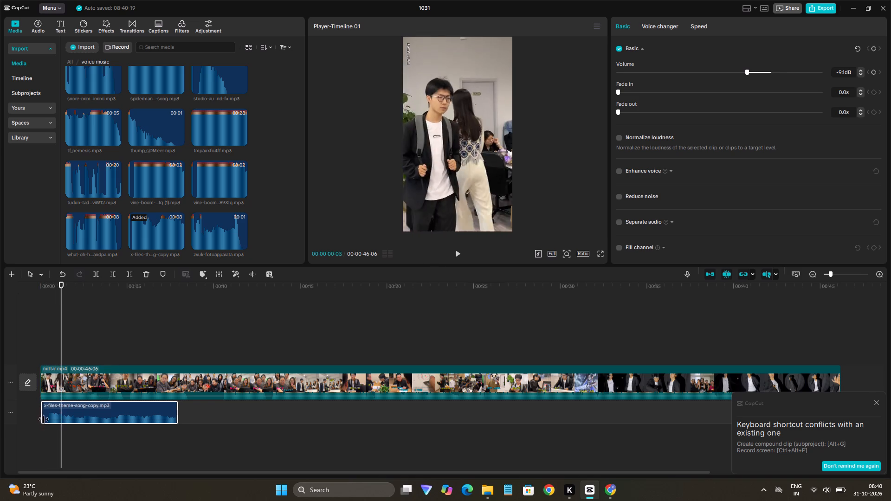
left_click_drag(44, 419, 50, 423)
left_click_drag(65, 413, 50, 412)
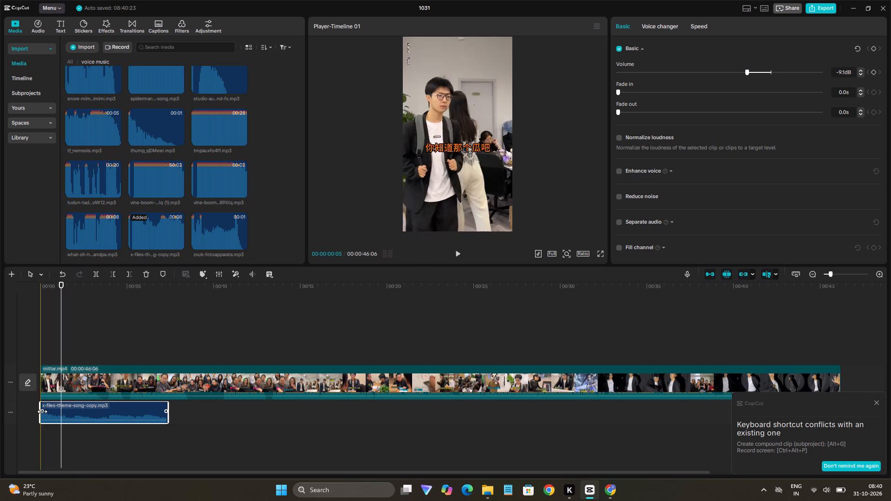
Give the x-files theme clip a 0.9 s fade-in and a short fade-out, and play the timeline with it.
left_click_drag(42, 411, 57, 401)
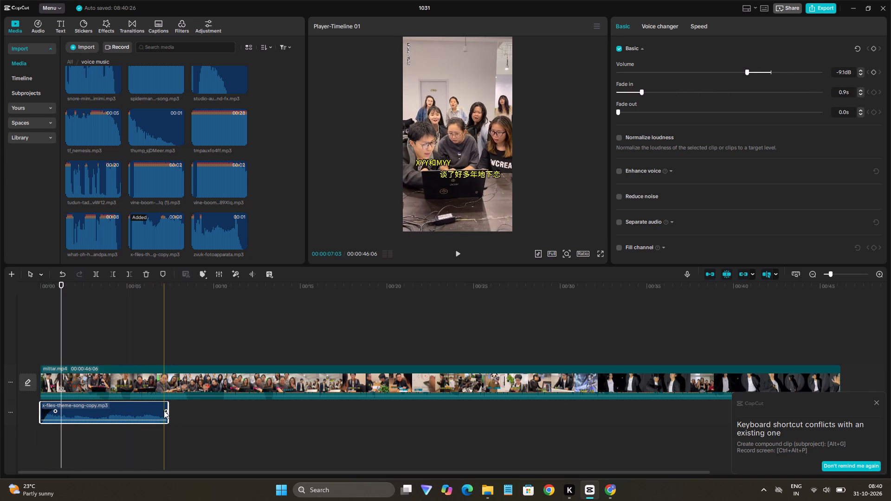
left_click_drag(165, 411, 150, 413)
left_click(85, 344)
key("space")
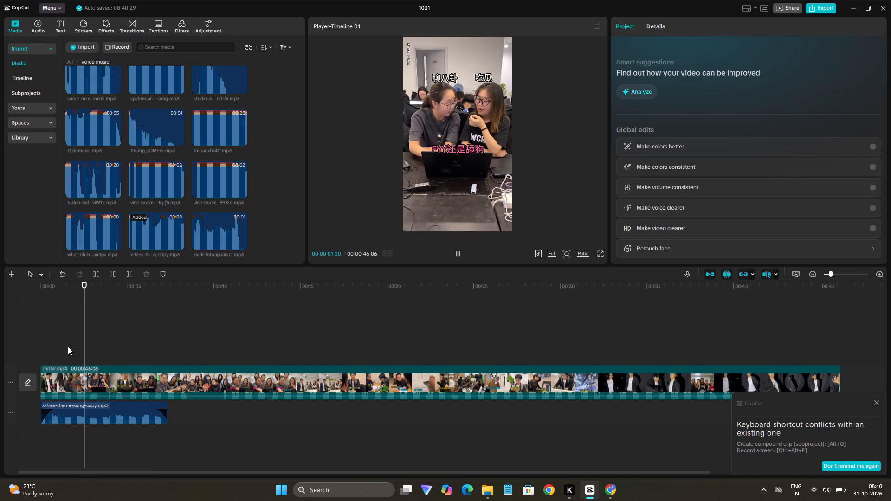
left_click(36, 354)
key("space")
left_click(43, 355)
key("space")
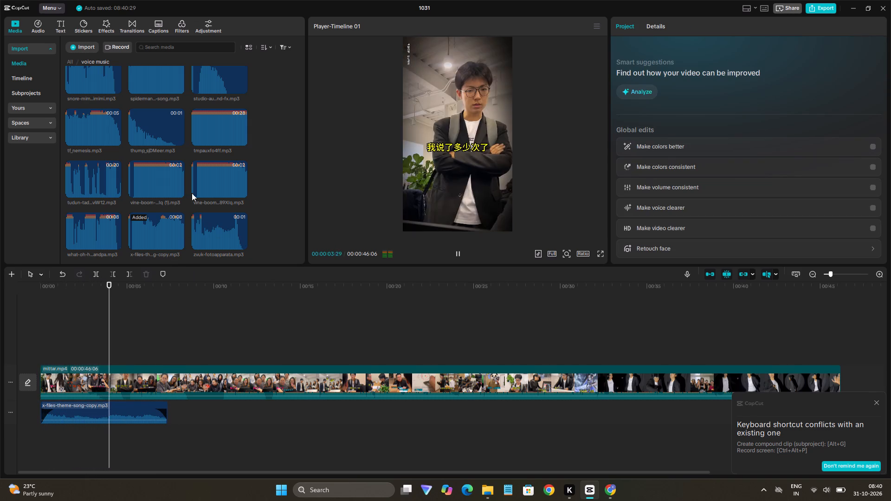
Audition the vine-boom, camera shutter (zvuk-fotoapparata), what-oh, tudun and tf_nemesis sounds in the voice music folder.
left_click(144, 184)
key("space")
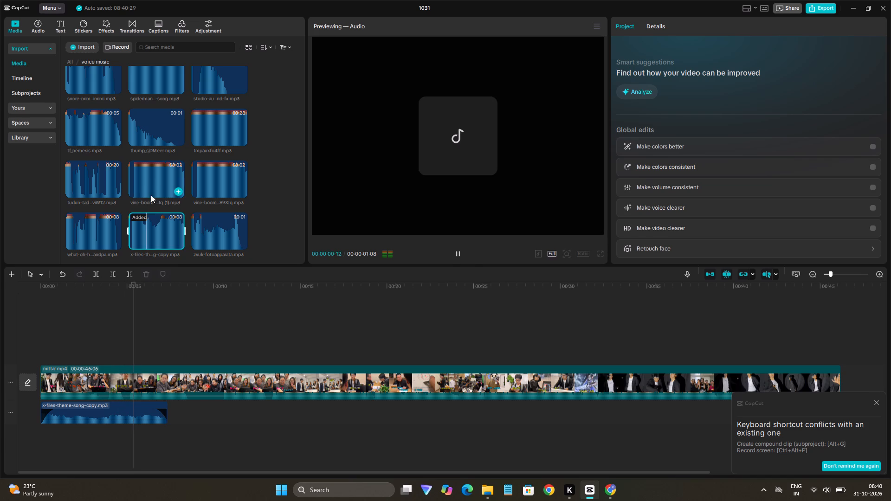
left_click(200, 221)
key("space")
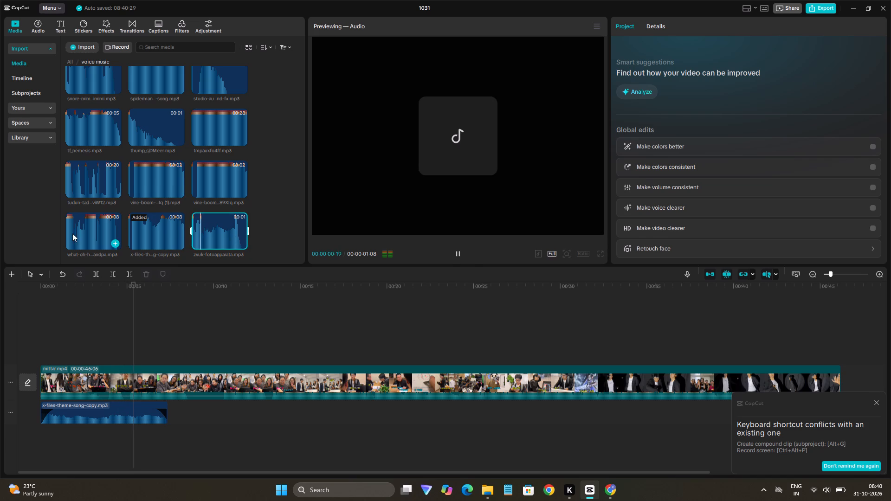
left_click(67, 230)
key("space")
left_click(82, 179)
key("space")
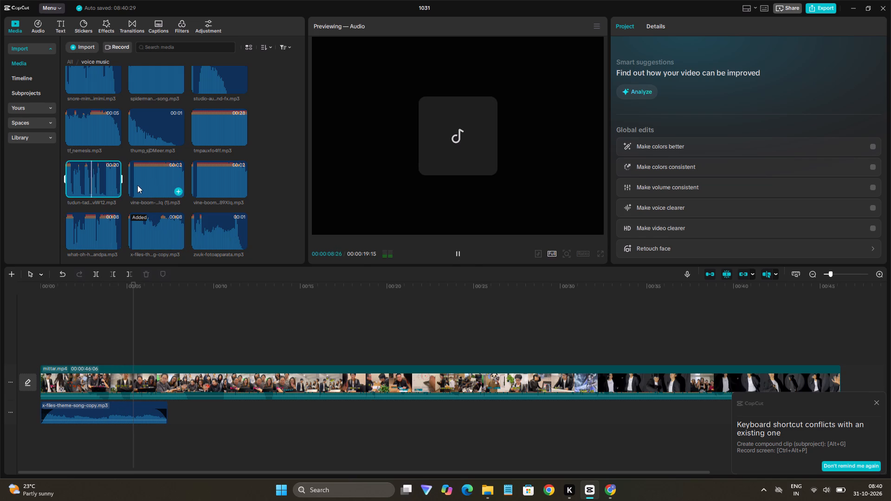
left_click(138, 185)
key("space")
left_click(92, 125)
key("space")
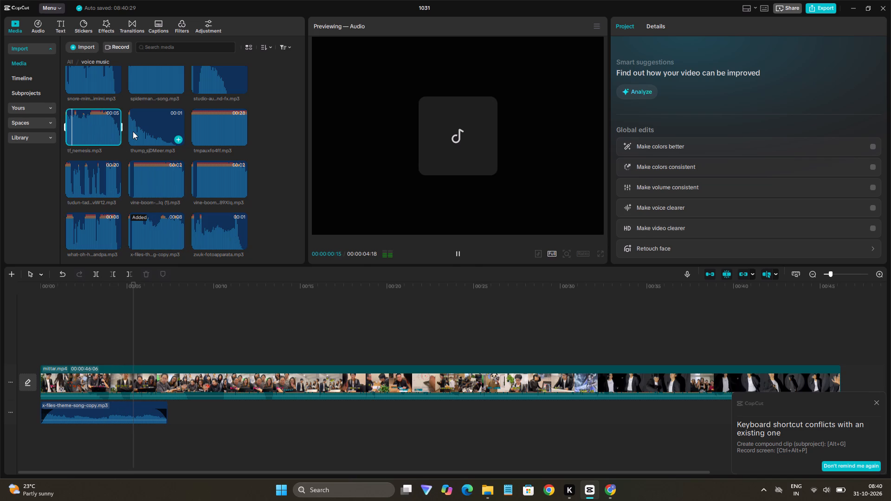
Replay the x-files theme and tf_nemesis, and audition the snore-mimimi, spiderman song and shocked effect sounds.
left_click(153, 232)
left_click(131, 231)
key("space")
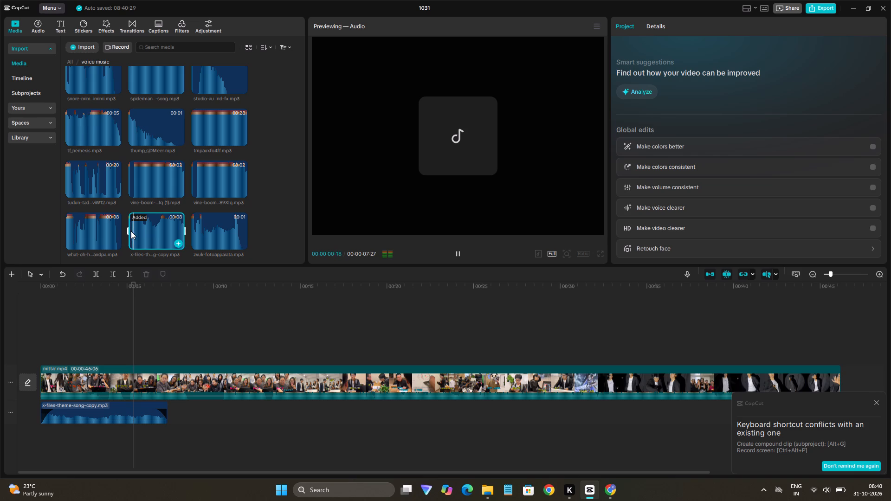
left_click(72, 130)
key("space")
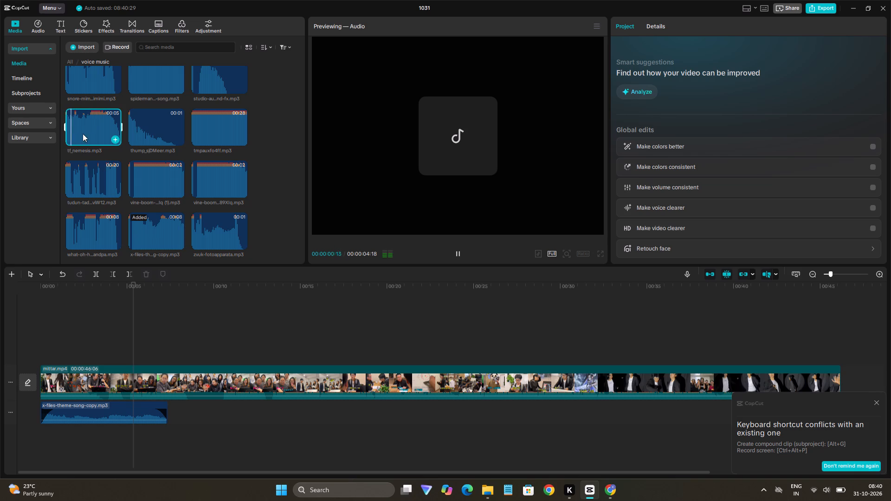
scroll(150, 127, "up", 2)
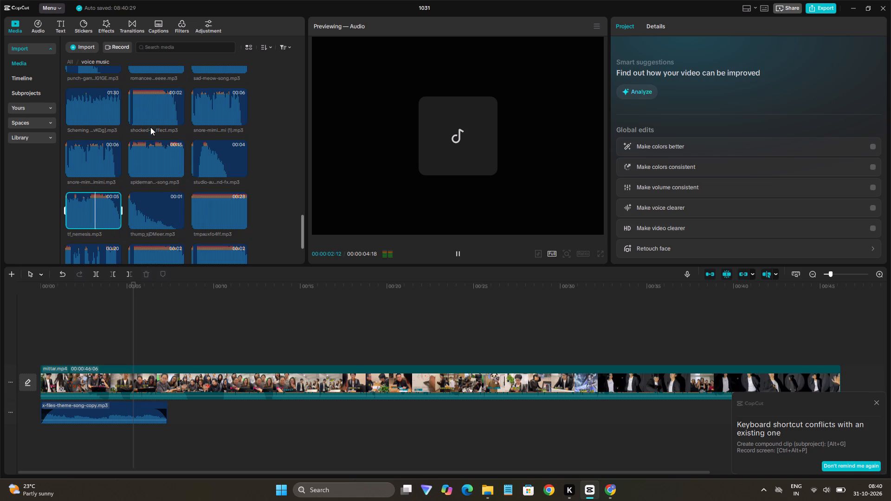
left_click(133, 169)
key("space")
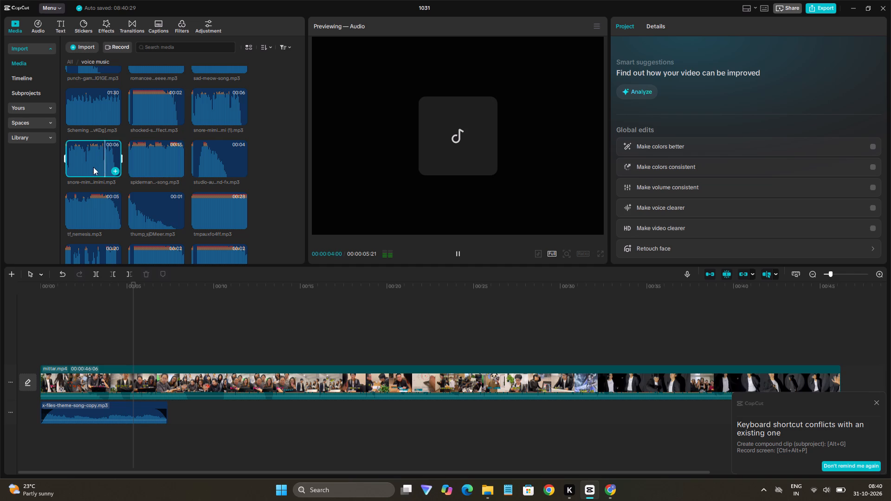
left_click(149, 166)
key("space")
scroll(203, 162, "up", 2)
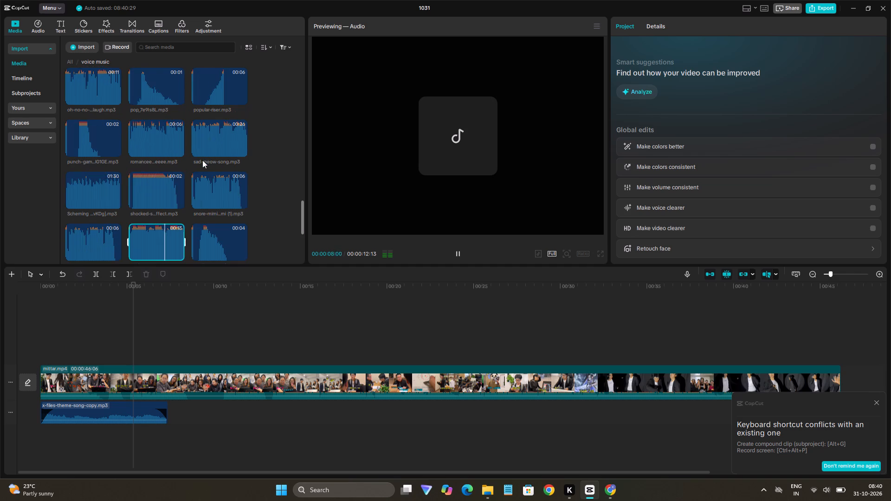
left_click(139, 195)
key("space")
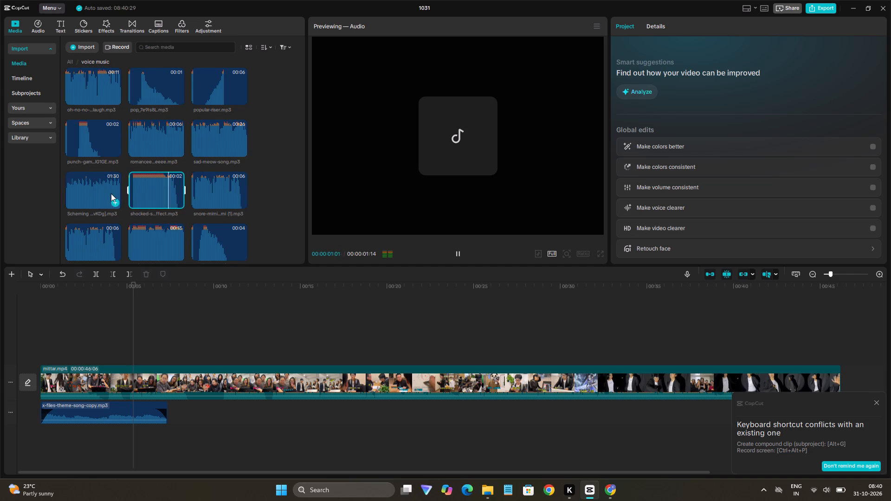
Add spiderman-meme-song.mp3 to the audio track below mittar.mp4, starting at about 14 seconds.
left_click_drag(148, 235, 278, 406)
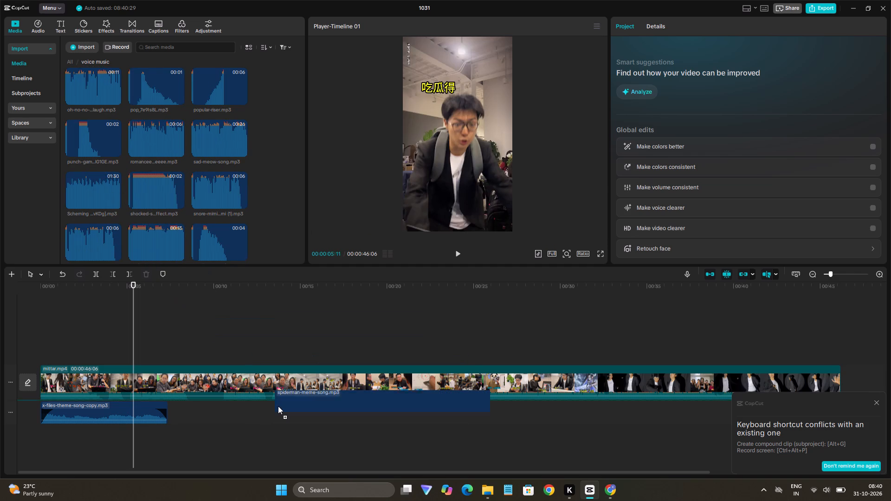
left_click_drag(278, 406, 278, 408)
Add the shocked sound effect on its own track above the spiderman song at about 14 seconds, and play that section.
left_click_drag(153, 185, 279, 426)
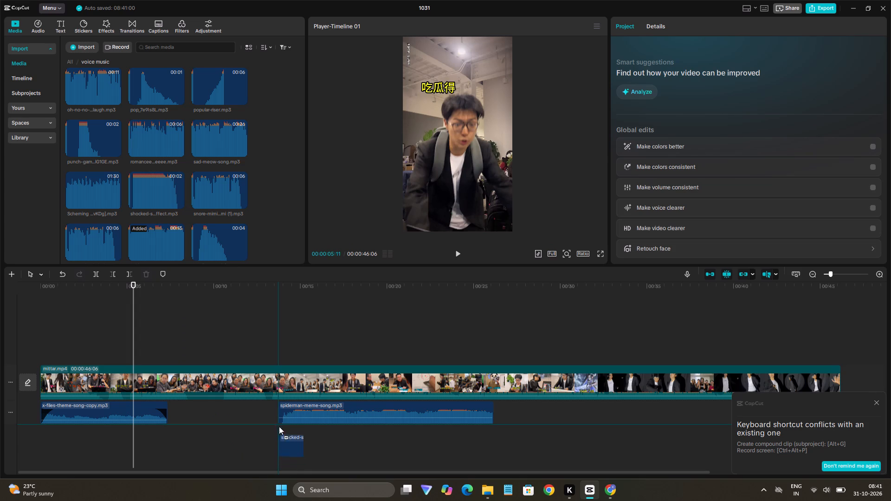
left_click_drag(279, 426, 279, 401)
key("space")
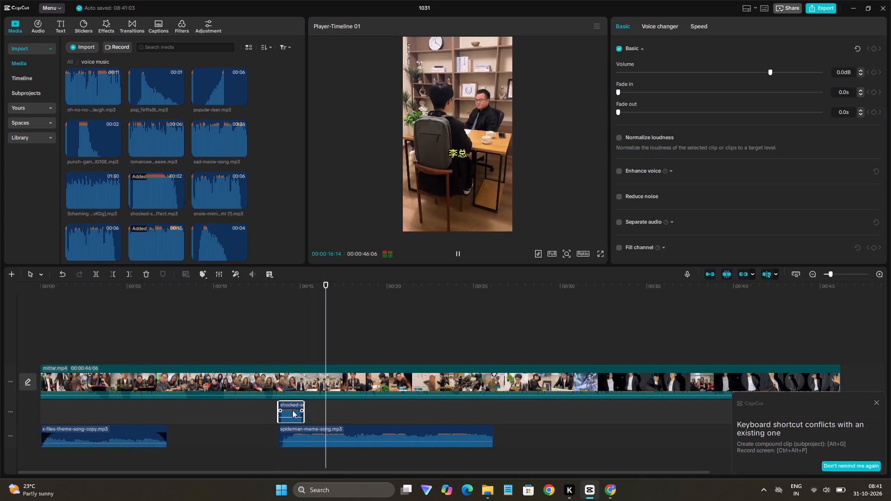
Review the video around 7 to 9 seconds, move the shocked effect clip to about 8 seconds, and play it back.
left_click(205, 404)
key("space")
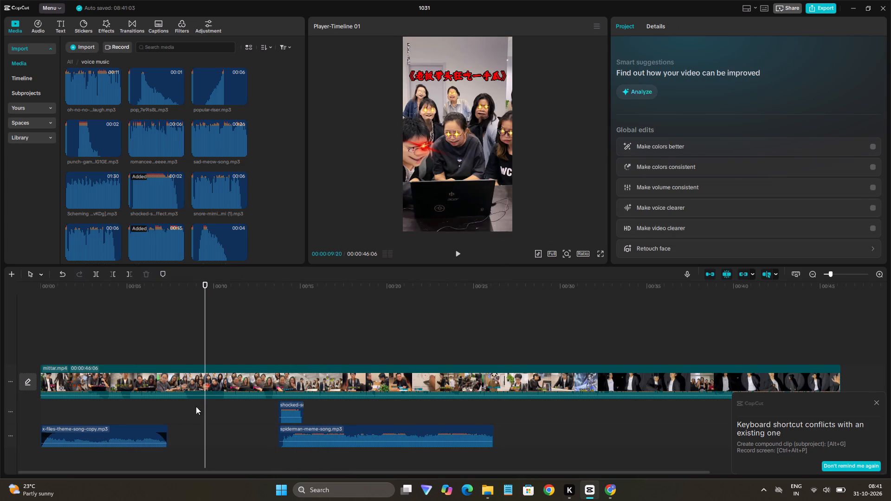
key("space")
key("space")
left_click(157, 404)
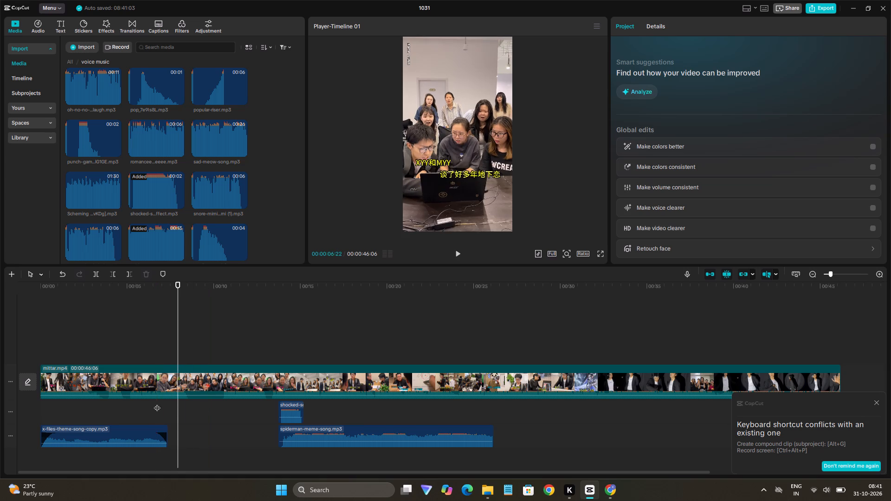
key("space")
key("space")
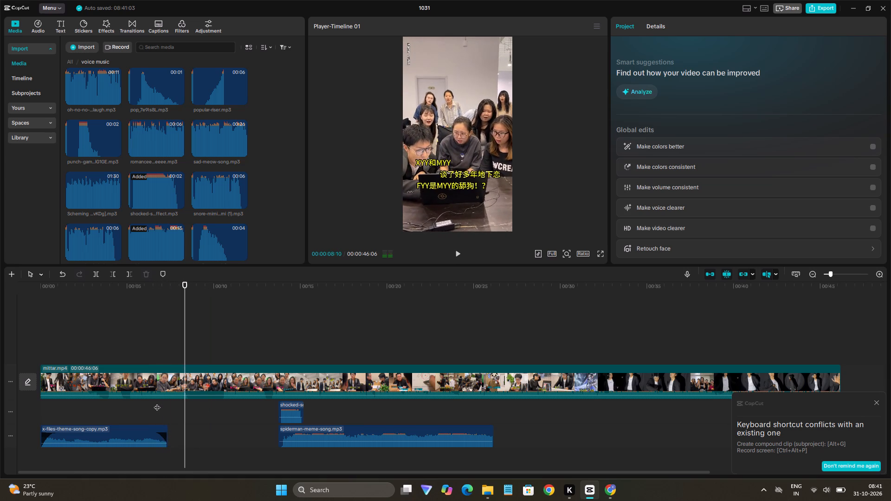
left_click_drag(289, 414, 209, 419)
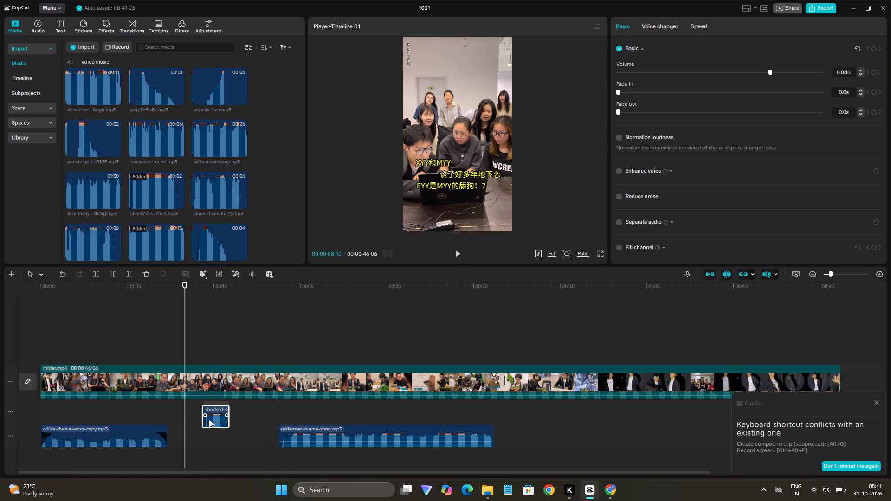
left_click_drag(209, 419, 192, 417)
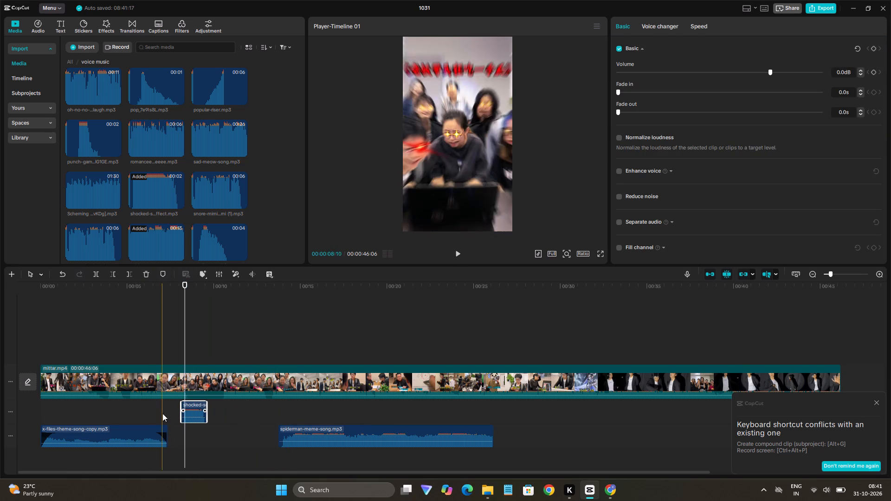
left_click(162, 413)
key("space")
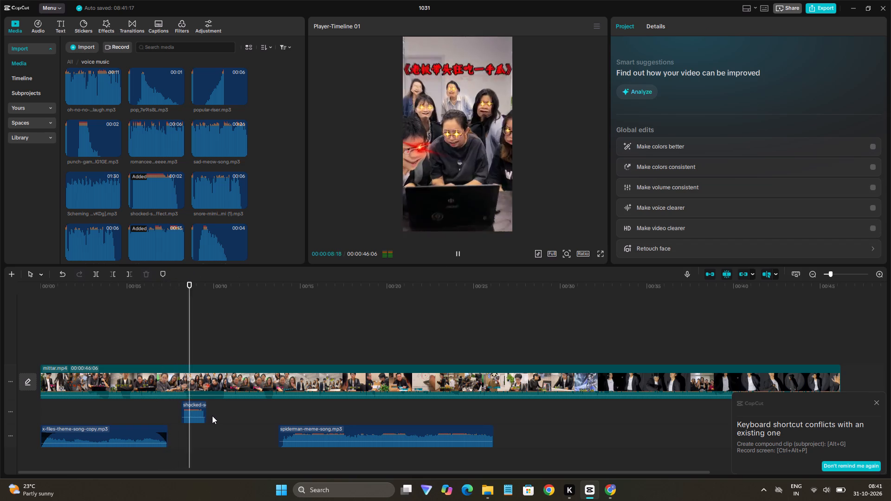
key("space")
Move the spiderman-meme-song clip to start at about 8 seconds under the shocked effect, and play that section.
left_click_drag(328, 438, 257, 443)
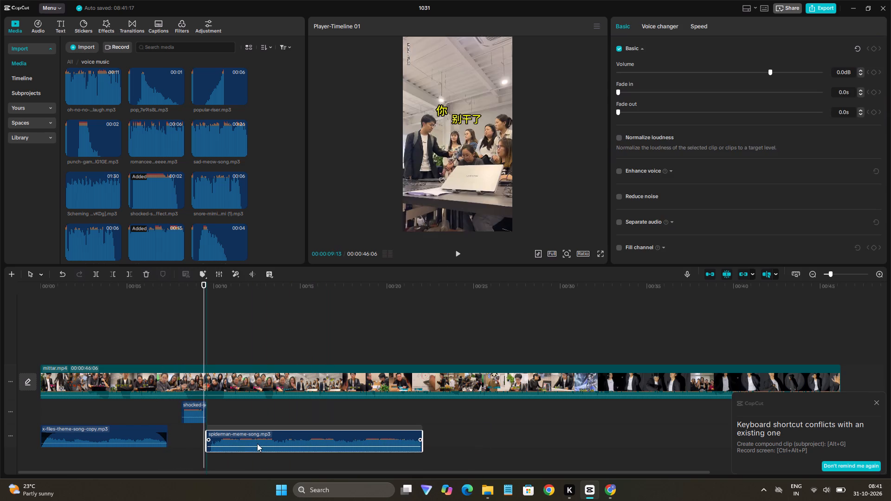
left_click_drag(257, 443, 228, 438)
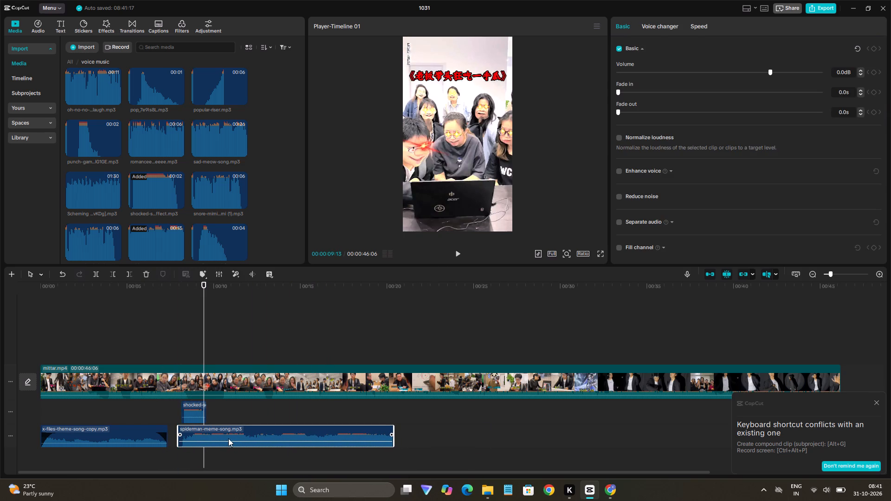
left_click_drag(228, 438, 235, 438)
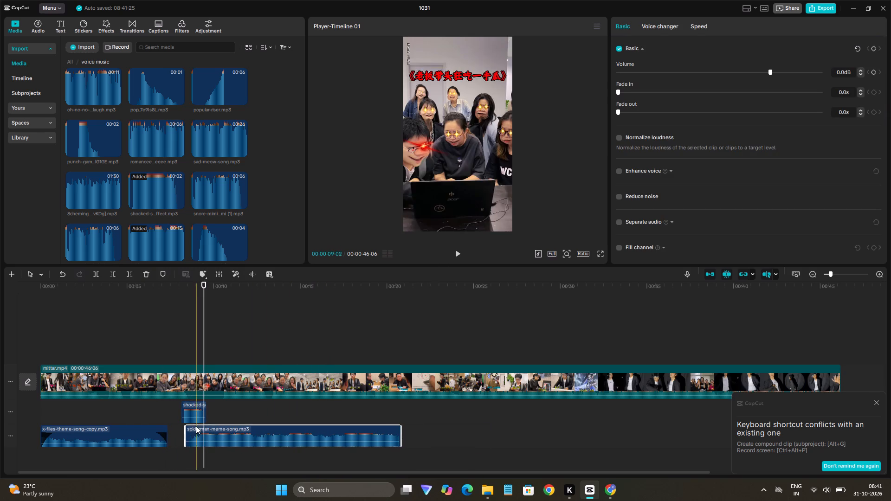
key("space")
key("space")
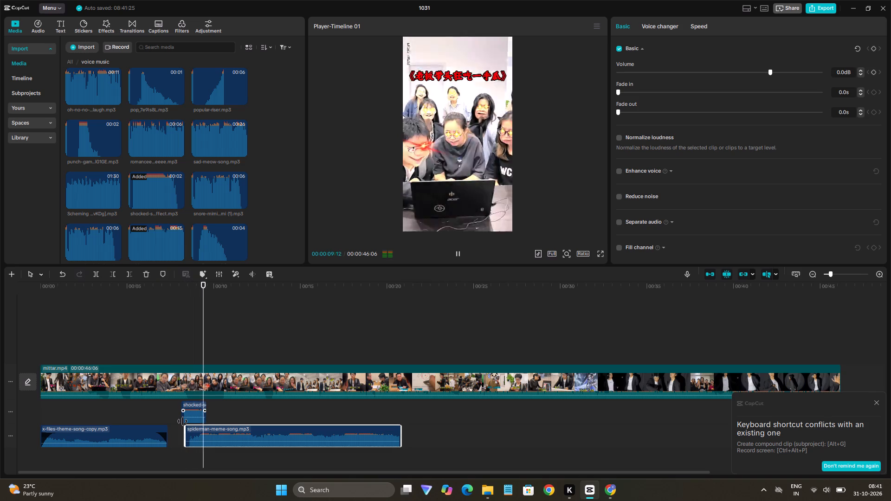
key("space")
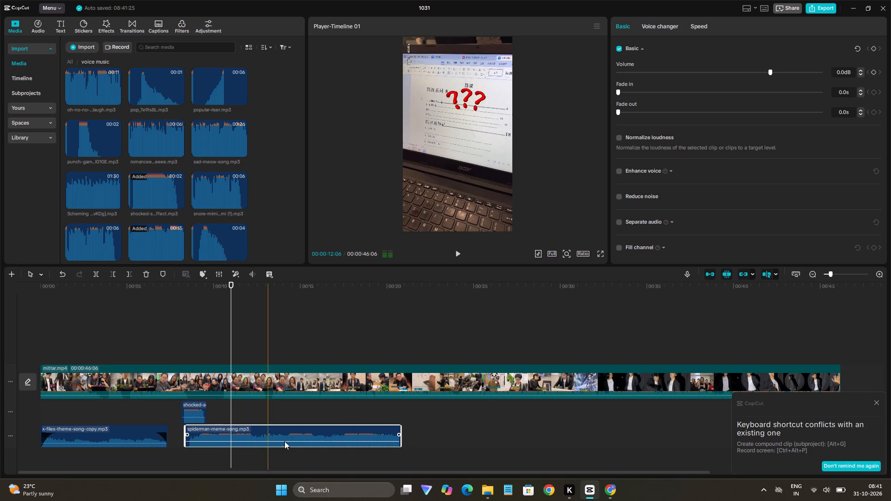
key("space")
left_click(223, 417)
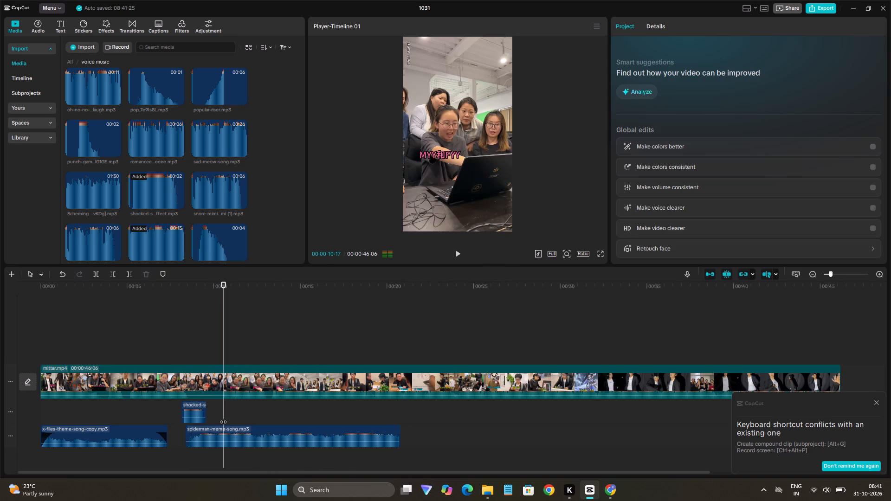
Audition candidate sounds in the voice music folder, including the snore, Scheming, punch, popular-riser, sad-meow and ny-video clips.
left_click(84, 228)
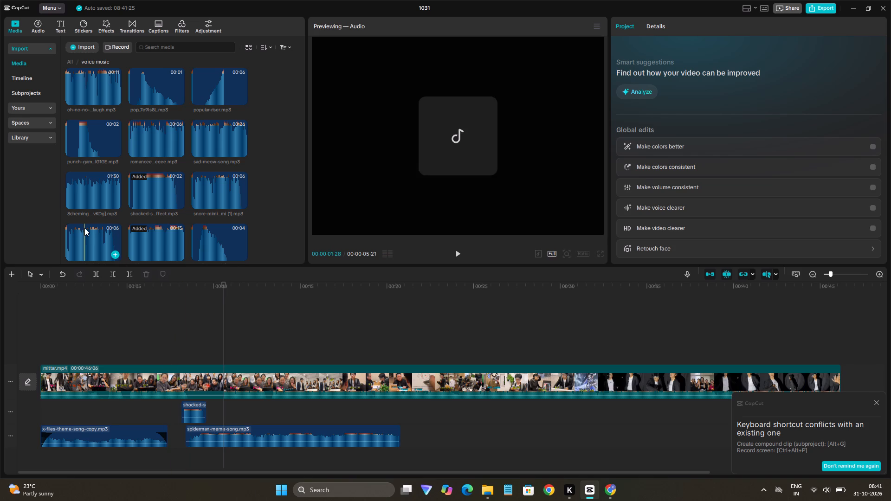
key("space")
left_click(85, 189)
key("space")
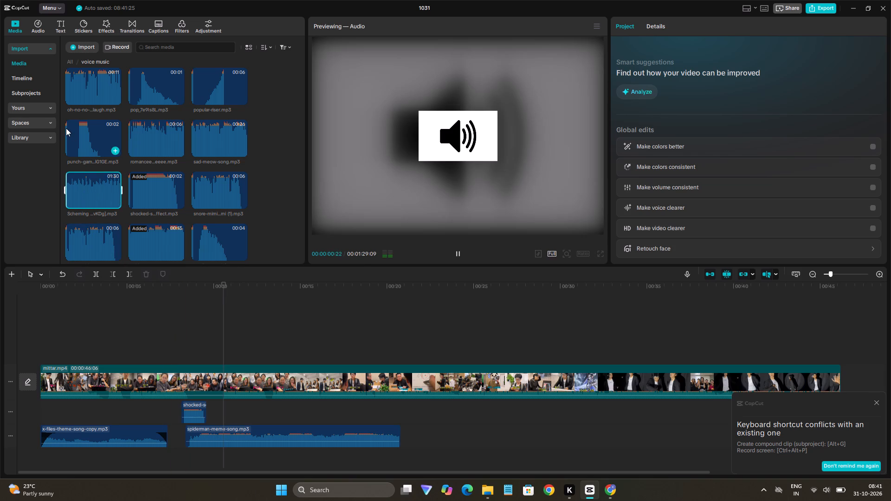
left_click(66, 128)
key("space")
scroll(143, 113, "up", 1)
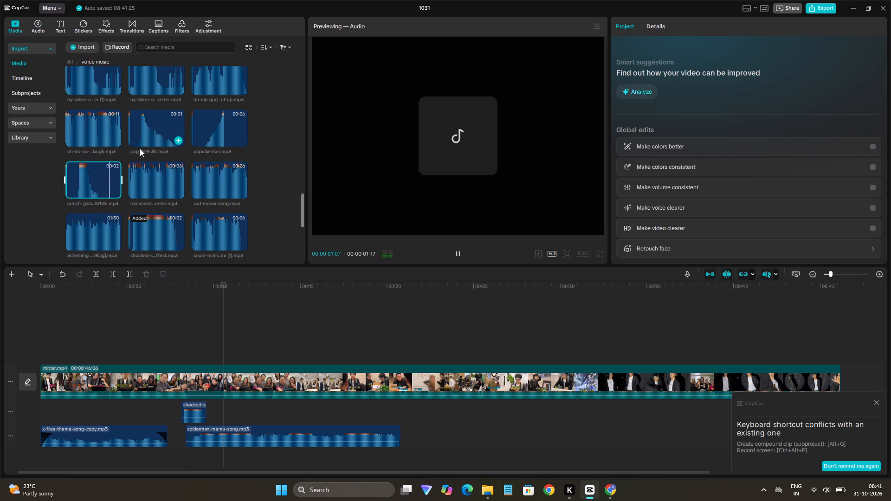
left_click(201, 140)
key("space")
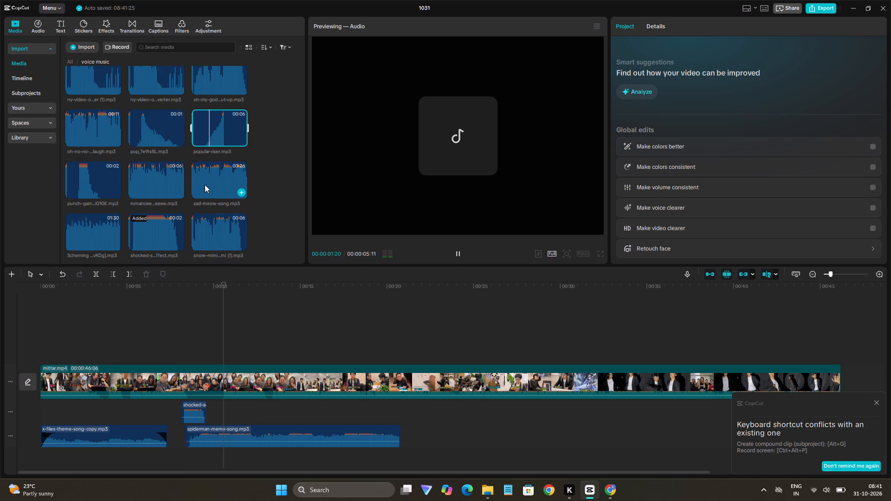
left_click(205, 185)
key("space")
scroll(176, 185, "up", 1)
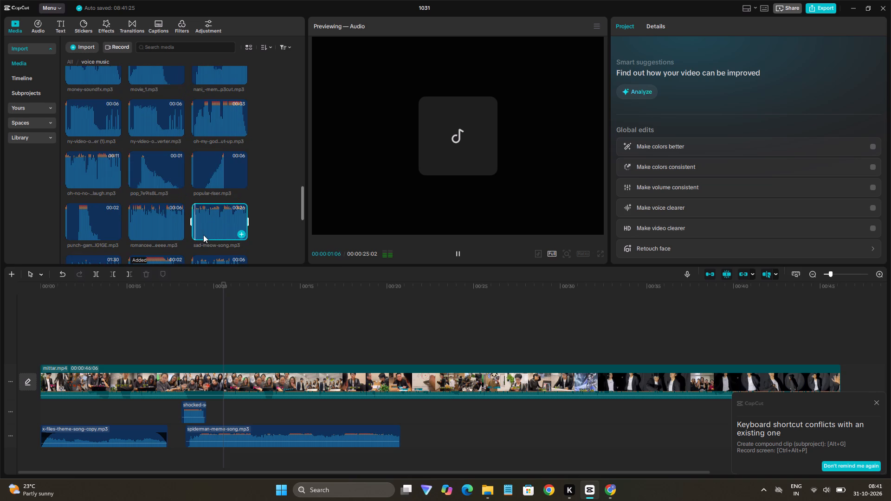
left_click(140, 109)
key("space")
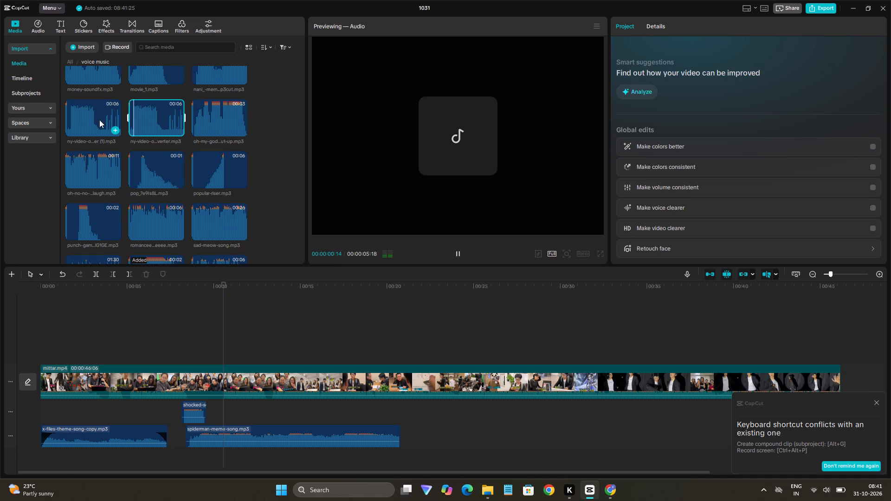
left_click(78, 120)
key("space")
scroll(95, 140, "up", 4)
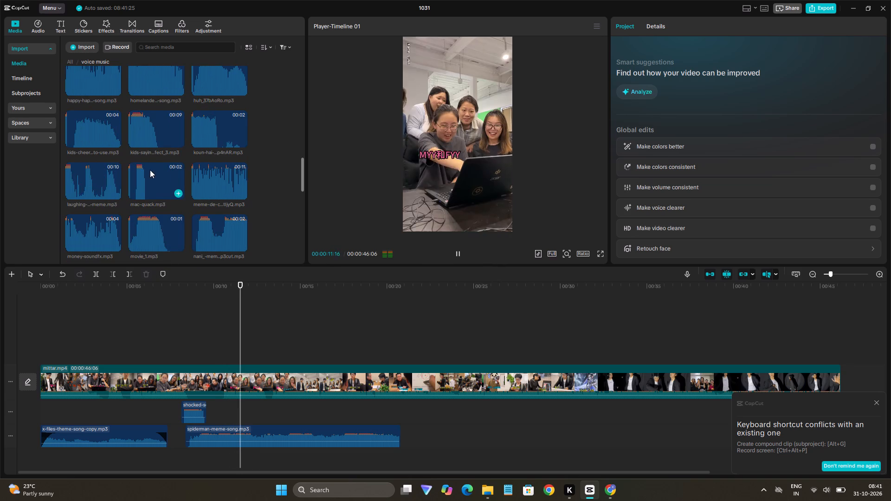
scroll(198, 179, "up", 1)
scroll(198, 179, "down", 19)
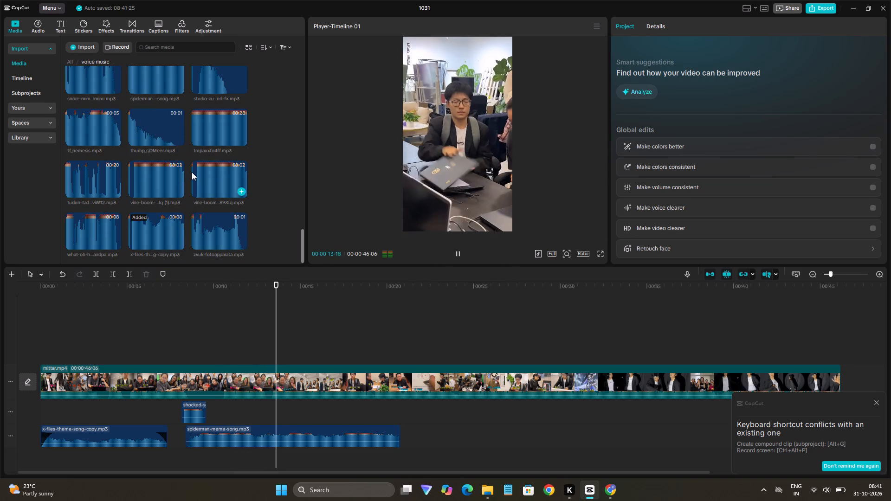
scroll(192, 172, "down", 1)
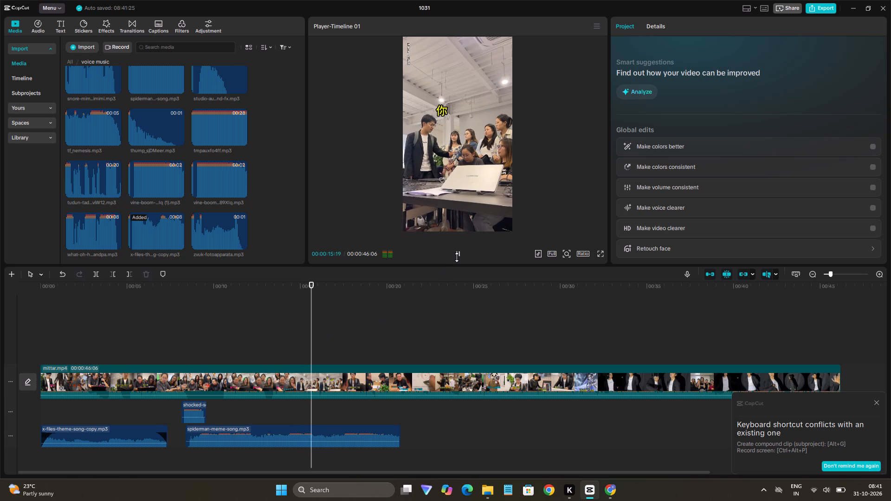
left_click(457, 257)
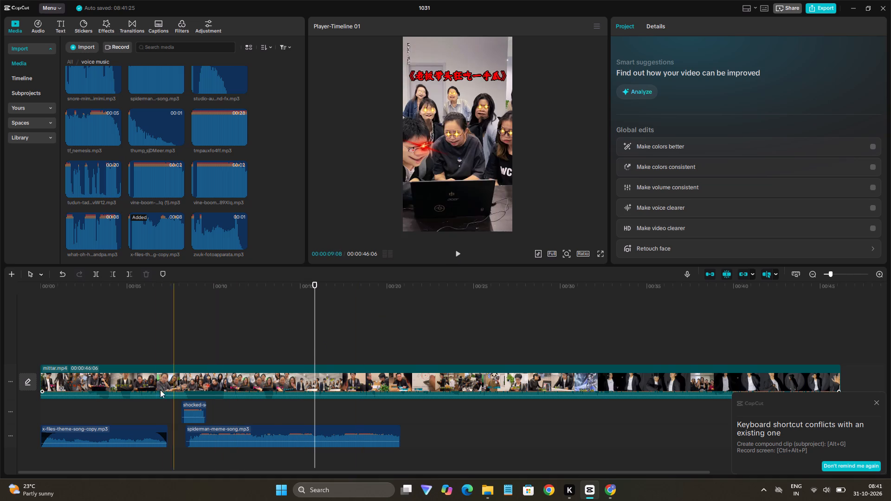
Audition the romanceeee sound, add it on a new track below the spiderman song at about 8 seconds, and play that section.
scroll(163, 196, "up", 1)
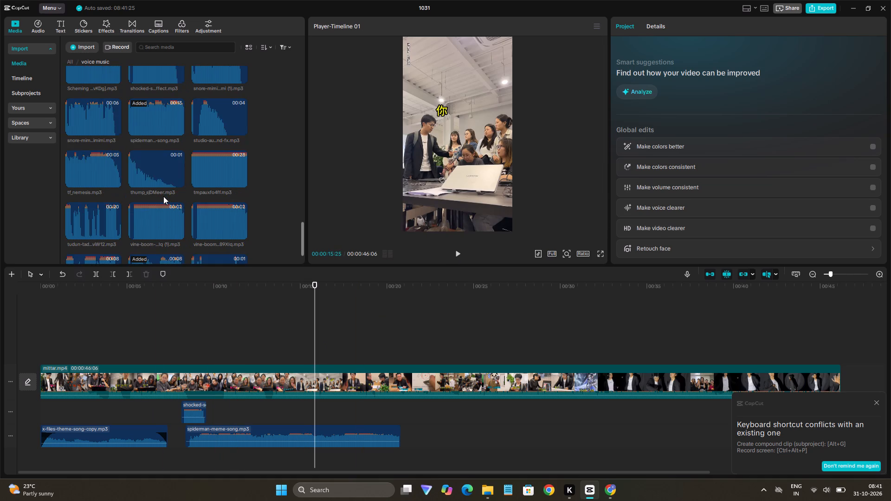
scroll(163, 196, "up", 2)
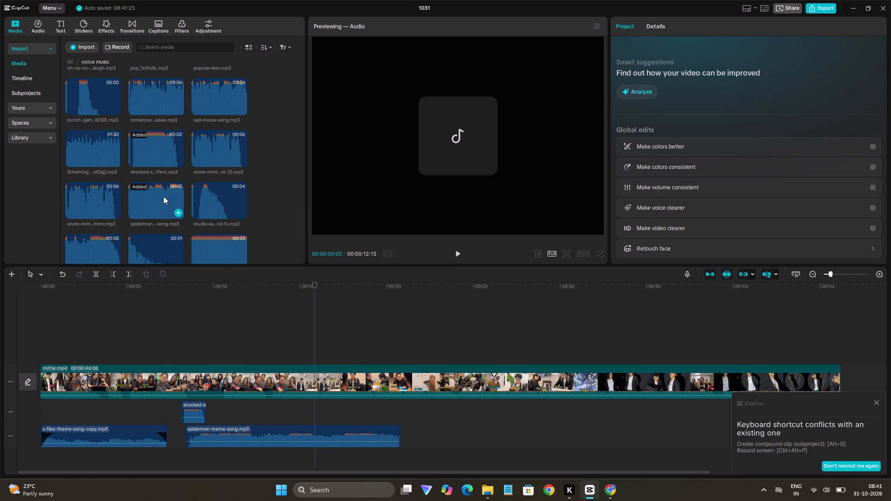
left_click(136, 93)
key("space")
left_click_drag(146, 96, 196, 377)
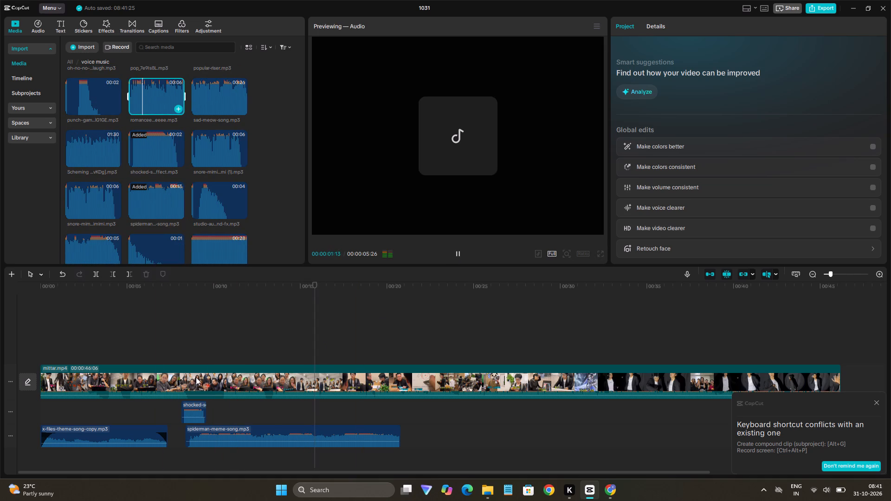
left_click_drag(196, 377, 182, 437)
left_click(183, 414)
key("space")
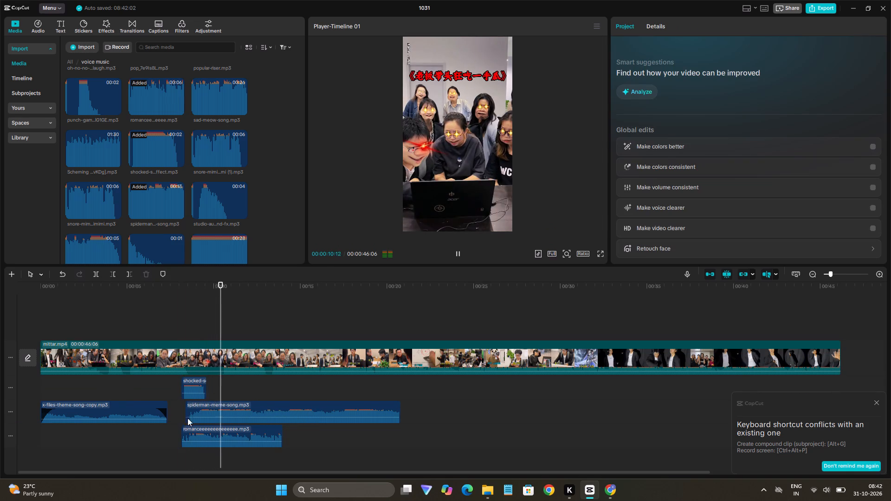
Delete the spiderman-meme-song clip from the timeline.
key("space")
left_click(219, 422)
key("BackSpace")
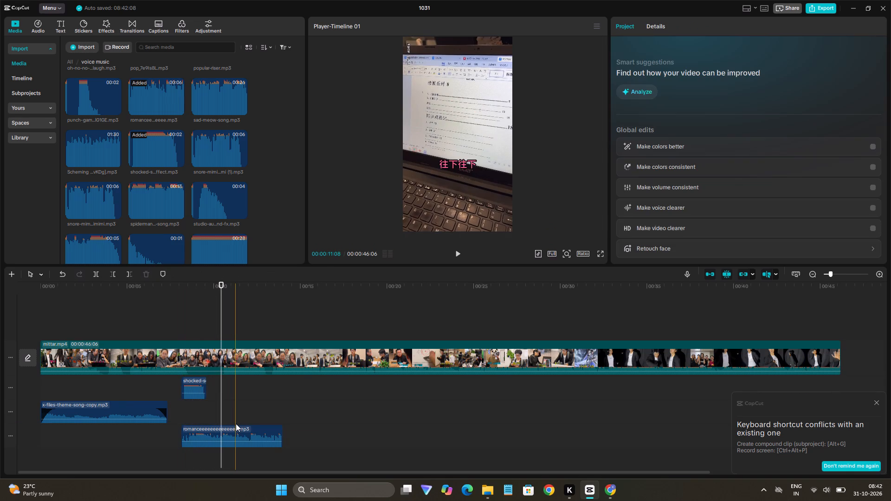
Move the romanceeee clip up to the x-files-theme-song track, starting at about 8 seconds, and play that section.
left_click_drag(186, 433, 183, 417)
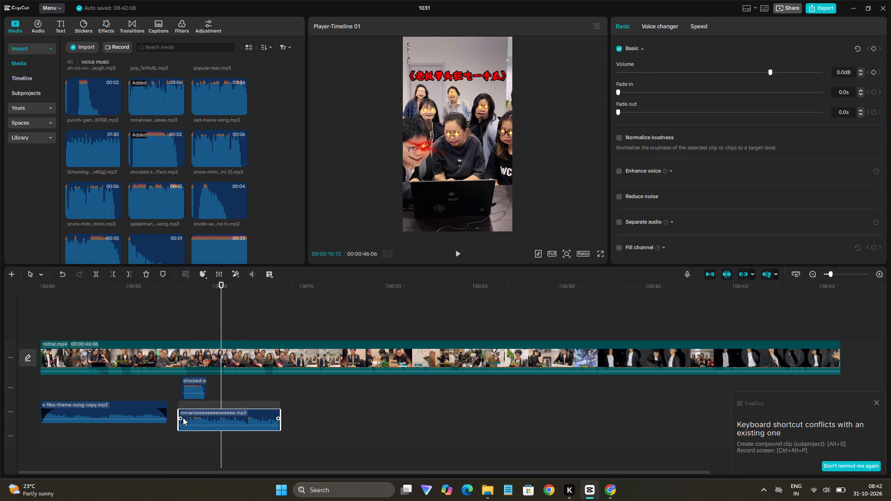
left_click_drag(183, 417, 185, 414)
left_click(177, 391)
key("space")
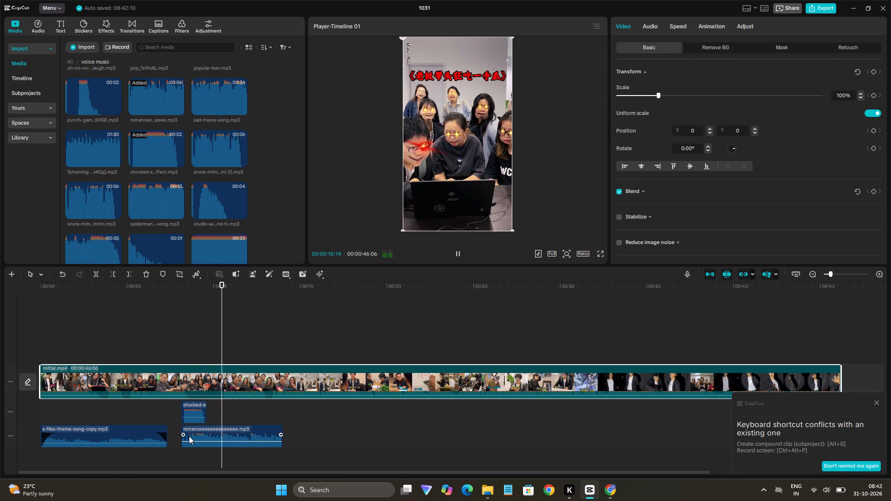
key("space")
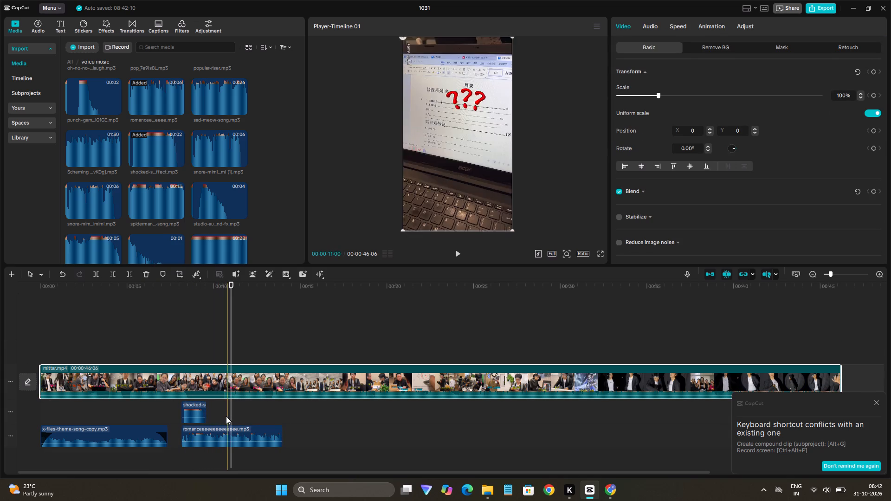
Split the romanceeee clip at 00:00:10:17, delete the part after the cut, and play the section back.
left_click(224, 416)
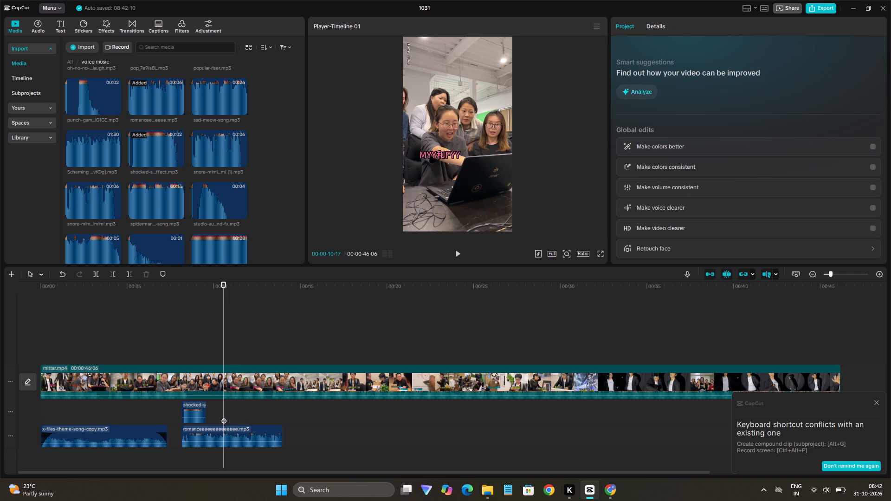
left_click(225, 432)
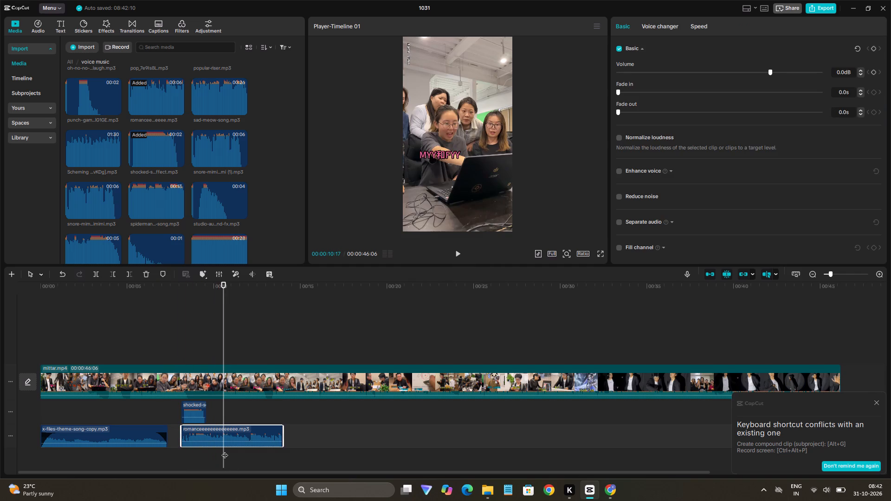
key("ctrl+b")
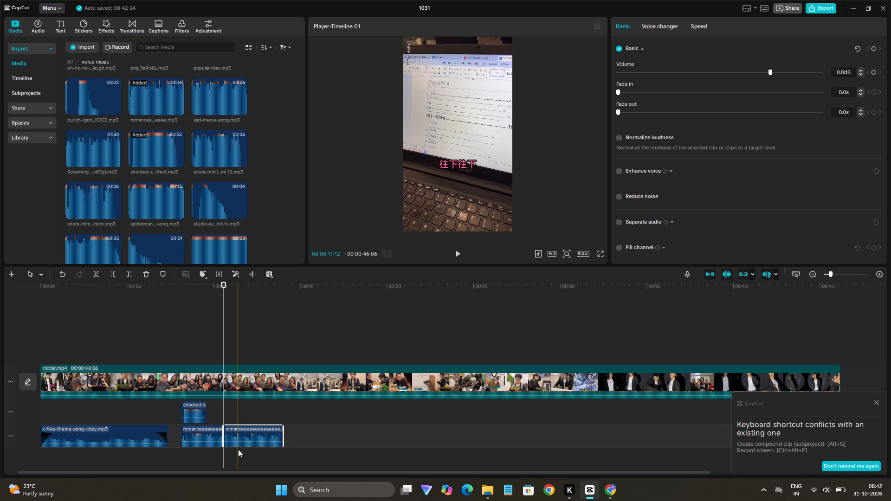
key("BackSpace")
left_click(161, 368)
key("space")
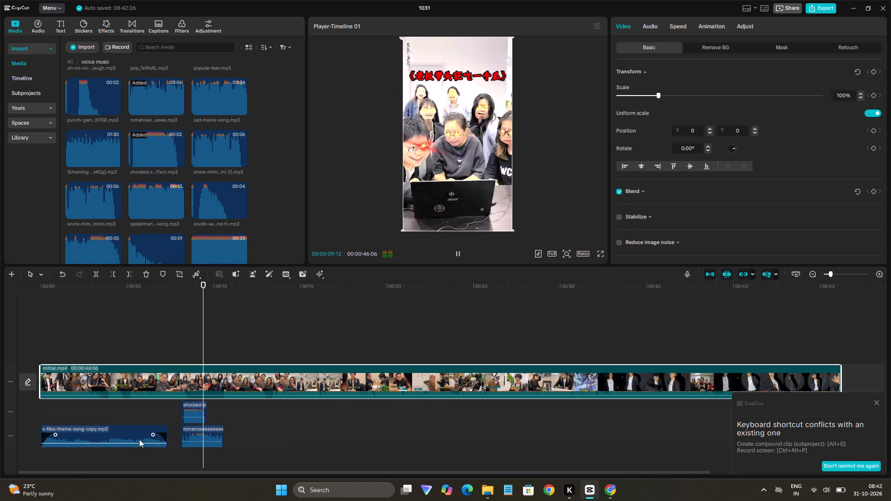
Lower the shocked effect clip's volume to -4.0 dB and play the video on from that section.
left_click(192, 411)
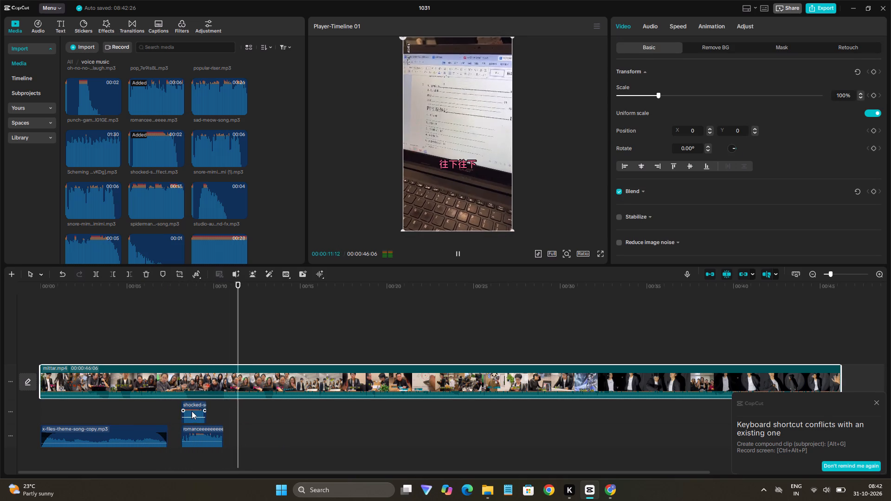
left_click(758, 69)
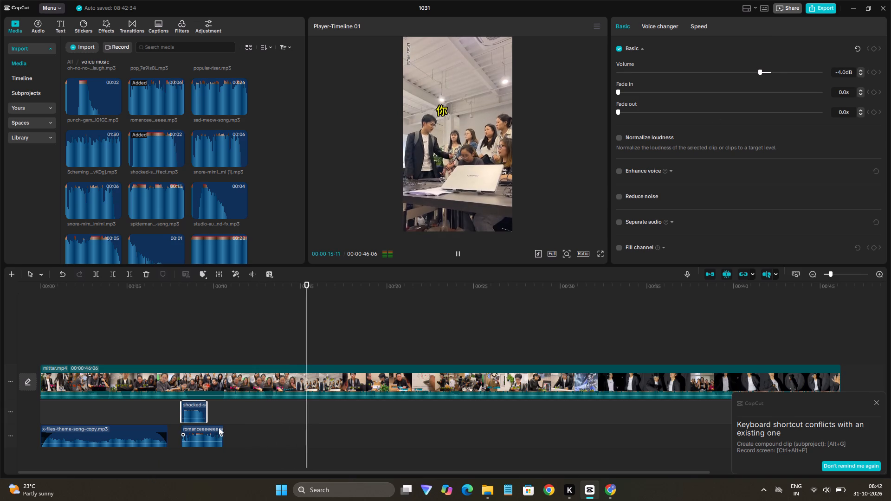
left_click(264, 413)
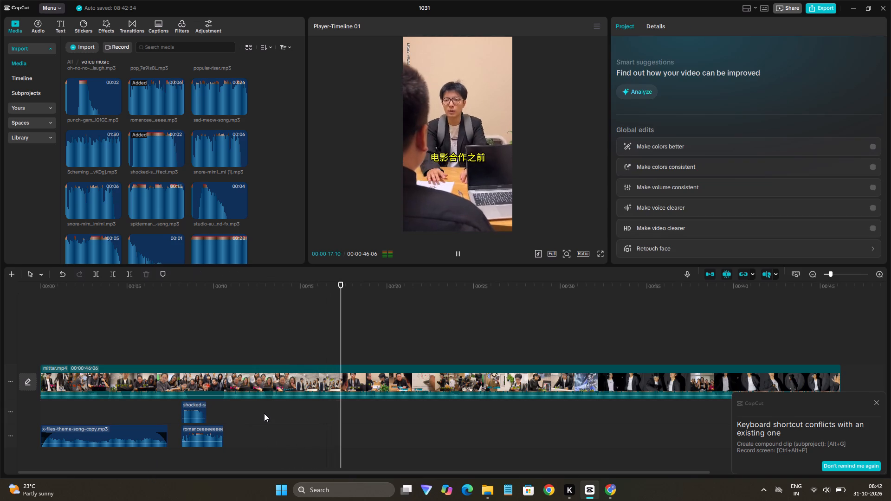
key("space")
key("space")
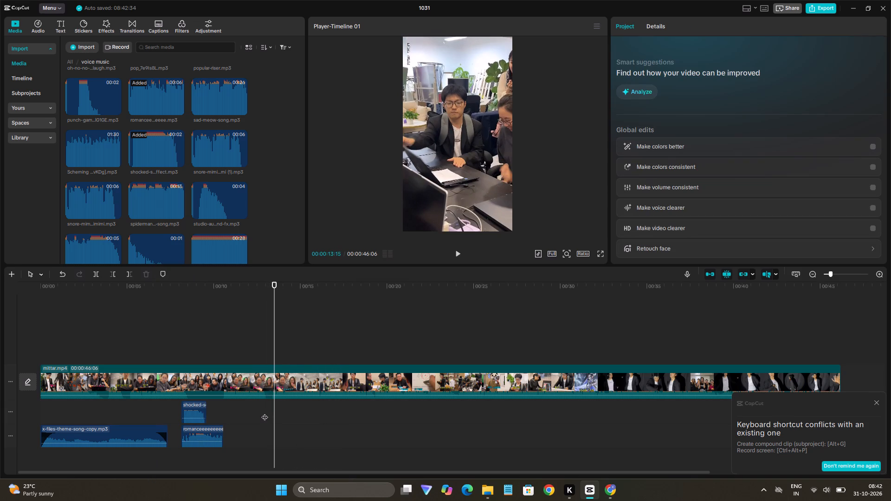
Audition more sounds in the voice music folder for the moment at about 13 seconds, including the happy song and kids-cheering clips.
left_click(141, 209)
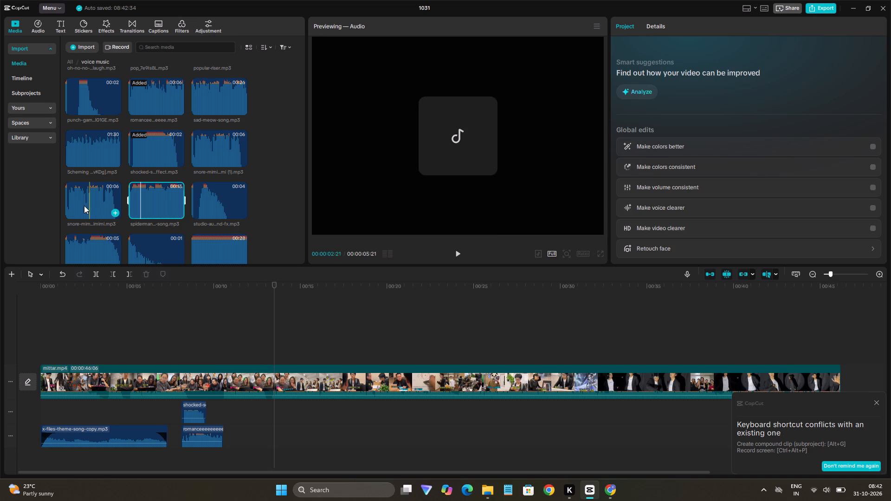
left_click(76, 205)
scroll(80, 201, "up", 8)
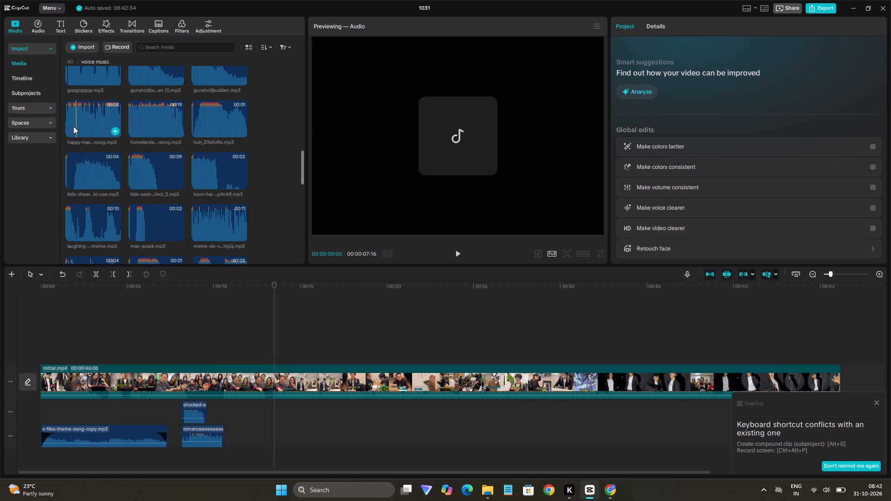
left_click(73, 126)
key("space")
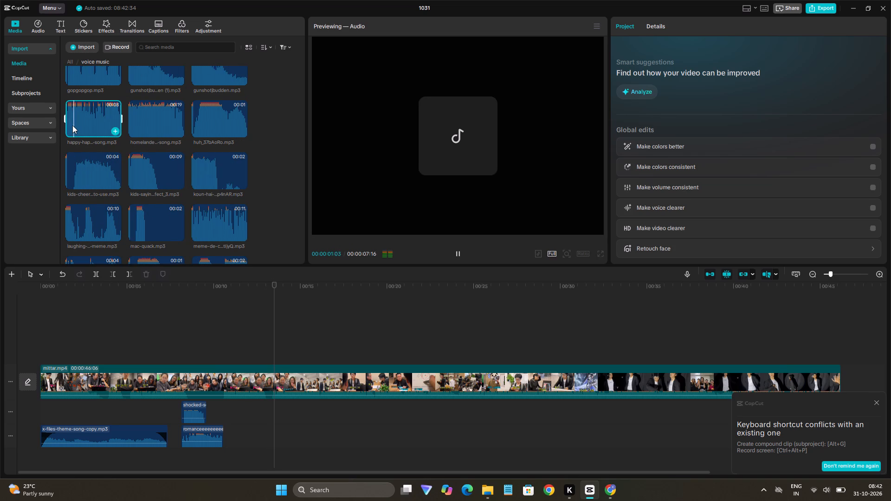
left_click(65, 176)
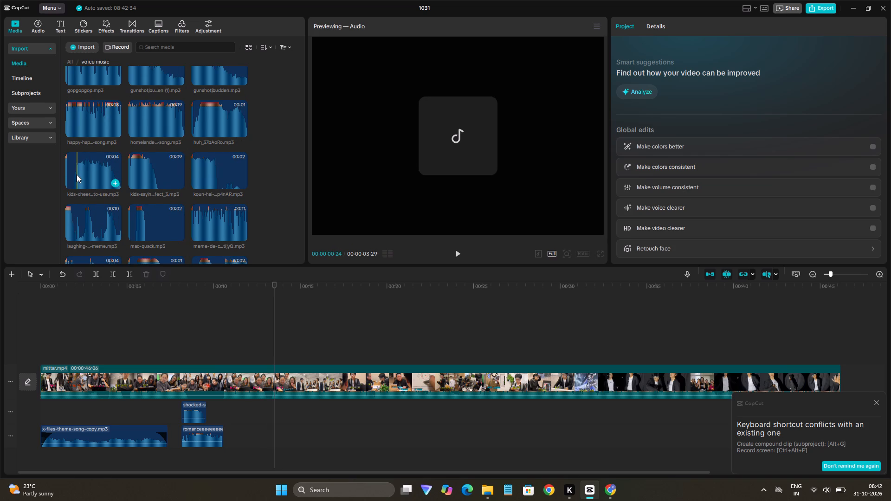
left_click(77, 174)
key("space")
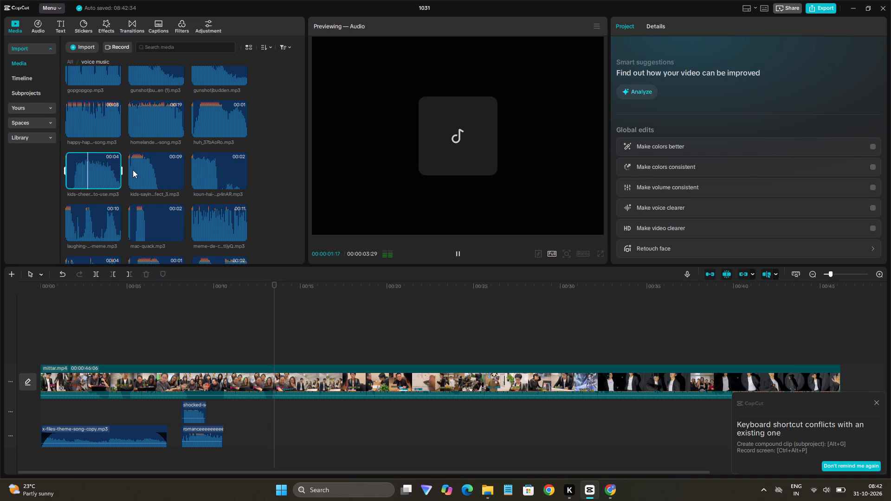
left_click(135, 169)
scroll(126, 148, "up", 1)
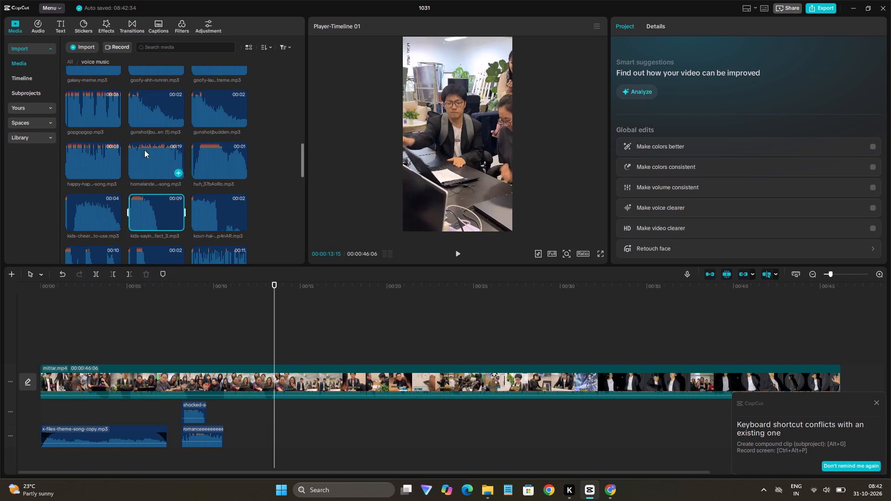
Add the huh sound on the shocked effect's track at about 13 seconds and play that section.
left_click_drag(206, 160, 250, 437)
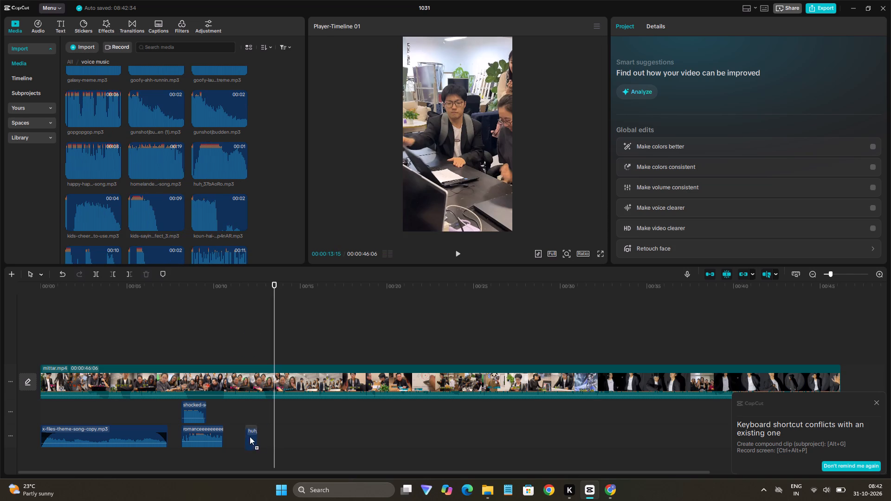
left_click_drag(250, 437, 262, 417)
left_click(255, 412)
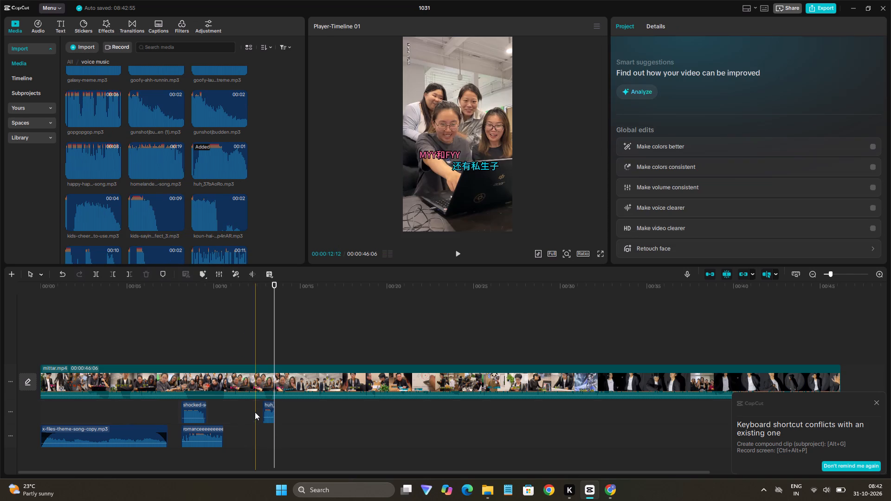
key("space")
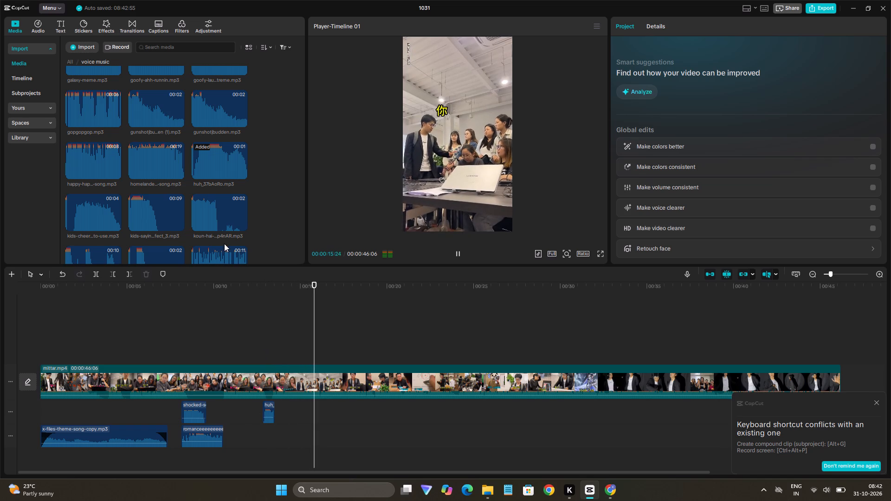
Play the video on from about 16 seconds, auditioning the koun-hai and kids-saying sounds, and dismiss the shortcut conflict notice.
key("space")
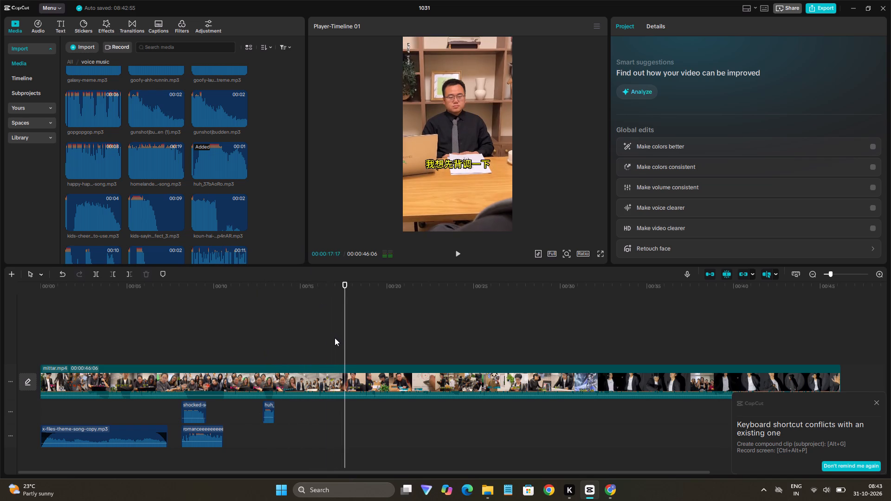
key("space")
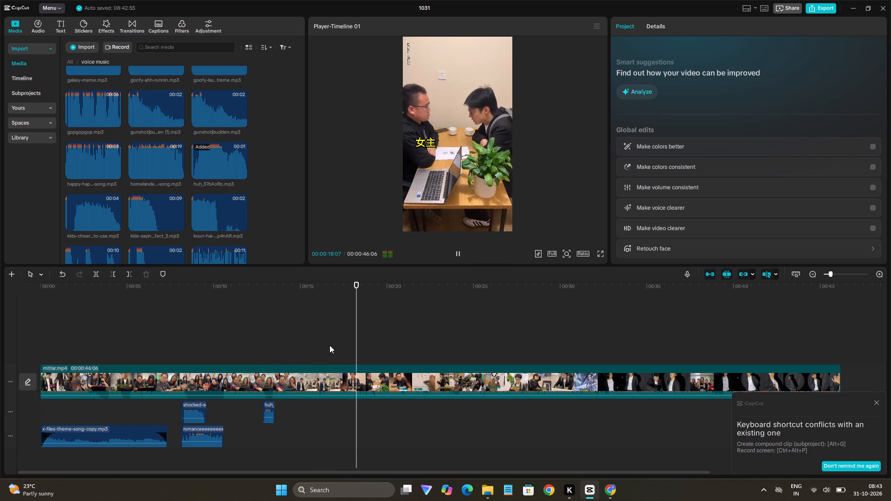
key("space")
left_click(185, 213)
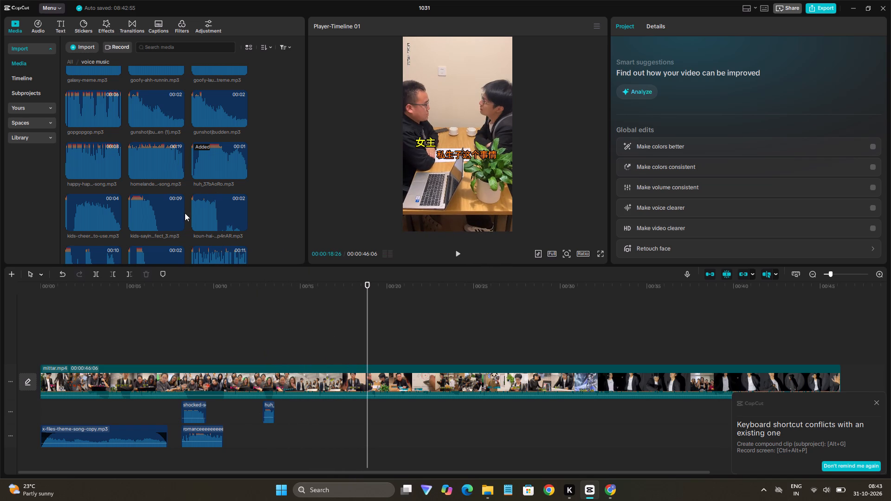
left_click(206, 218)
key("space")
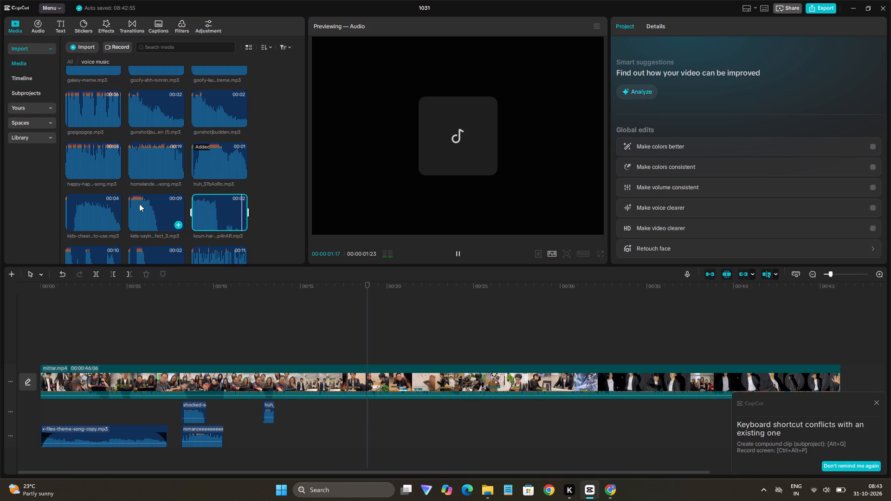
left_click(138, 205)
key("space")
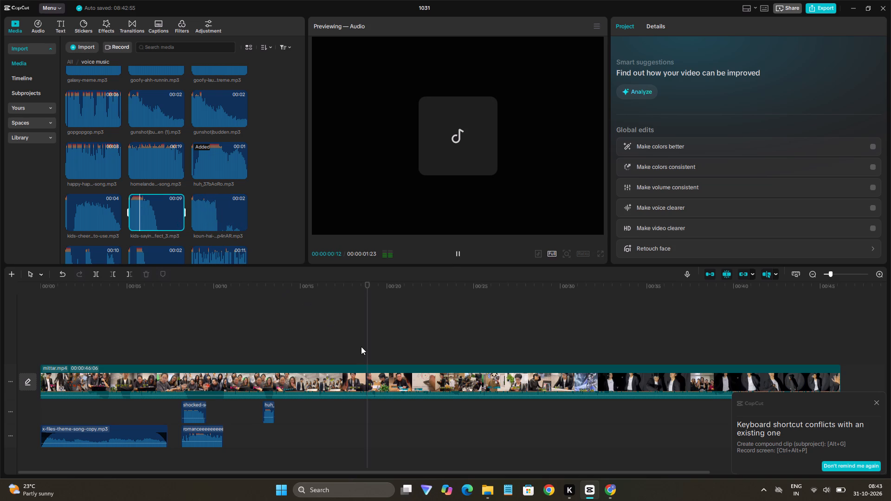
left_click(363, 347)
key("space")
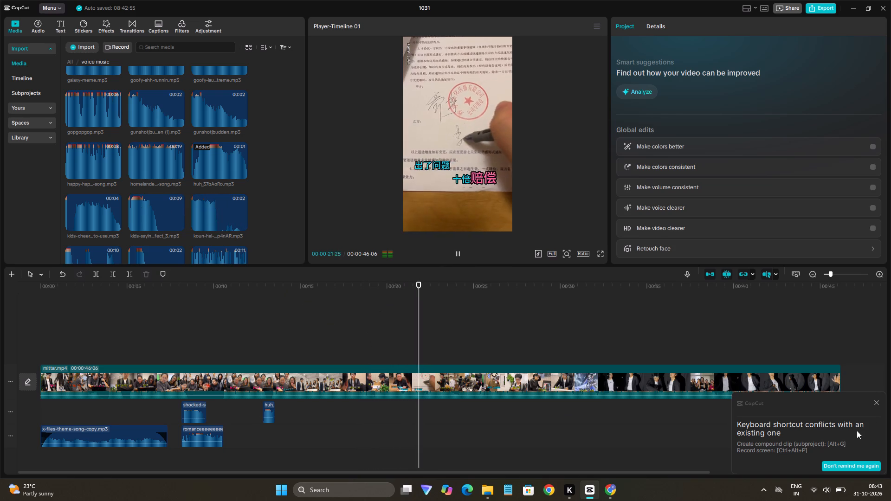
left_click(874, 404)
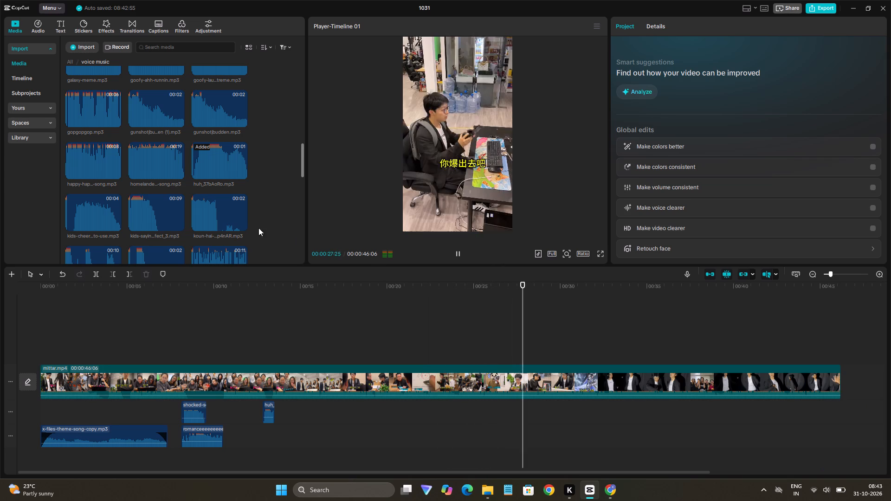
Audition the angels-singing and aaajuniga sounds and add aaajuniga.mp3 on the huh clip's track at about 18 seconds.
scroll(161, 183, "up", 7)
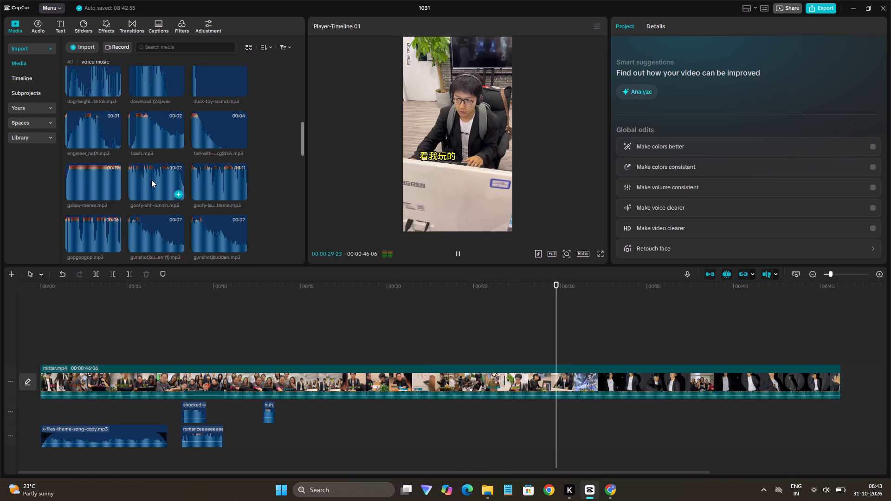
scroll(151, 180, "up", 2)
scroll(96, 109, "up", 9)
left_click(72, 147)
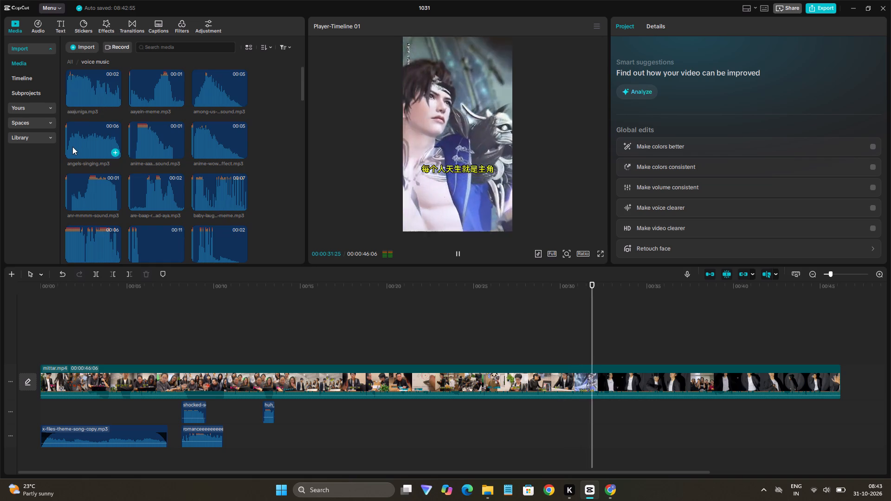
key("space")
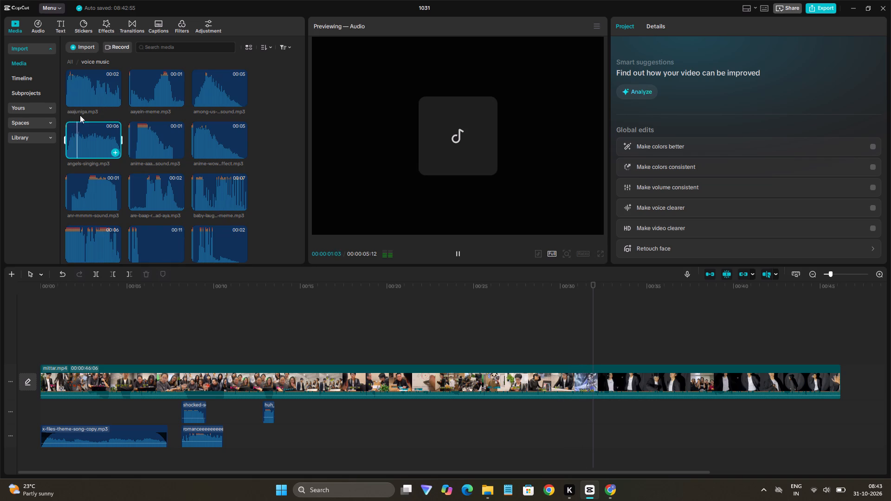
left_click(66, 85)
key("space")
left_click_drag(77, 82, 360, 395)
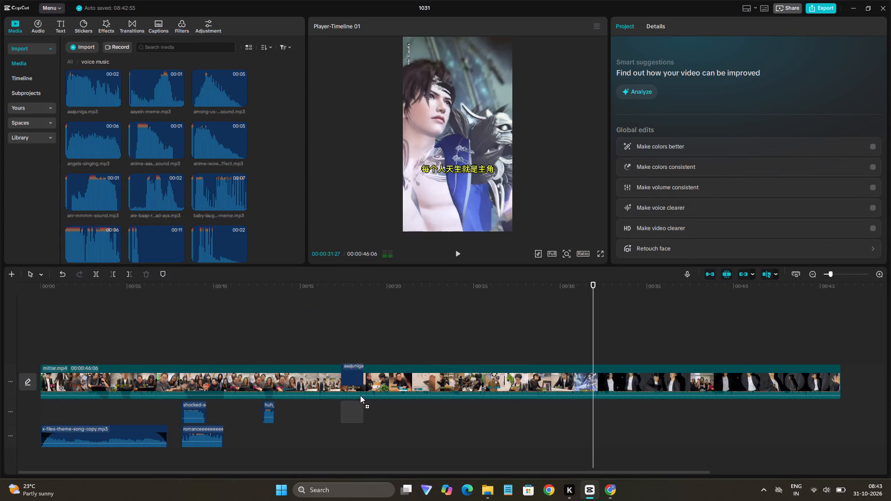
left_click_drag(360, 395, 355, 404)
Audition aayein-meme.mp3 and add it on the romanceeee clip's track at about 17 seconds.
left_click(155, 98)
key("space")
left_click_drag(154, 96, 345, 432)
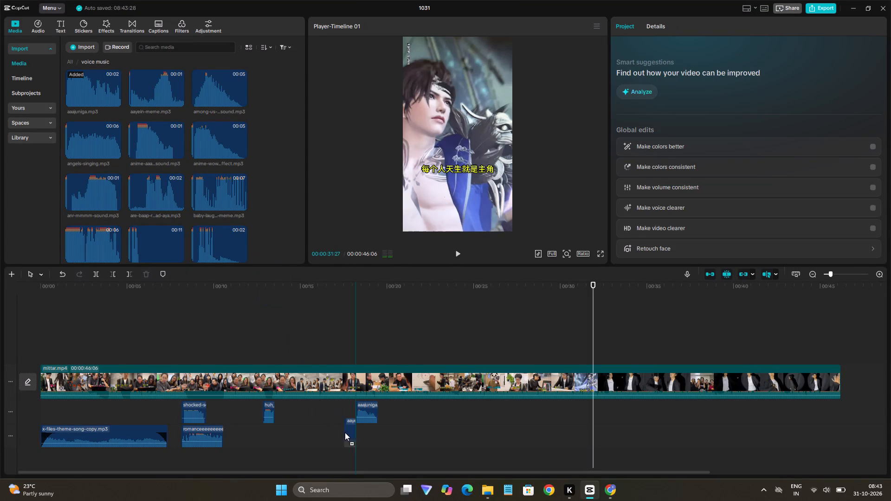
left_click_drag(345, 432, 330, 444)
Audition and add among-us-role-reveal-sound on the romanceeee track at about 18 seconds and anime-wow-sound-effect on the huh track at about 21 seconds.
left_click(207, 90)
key("space")
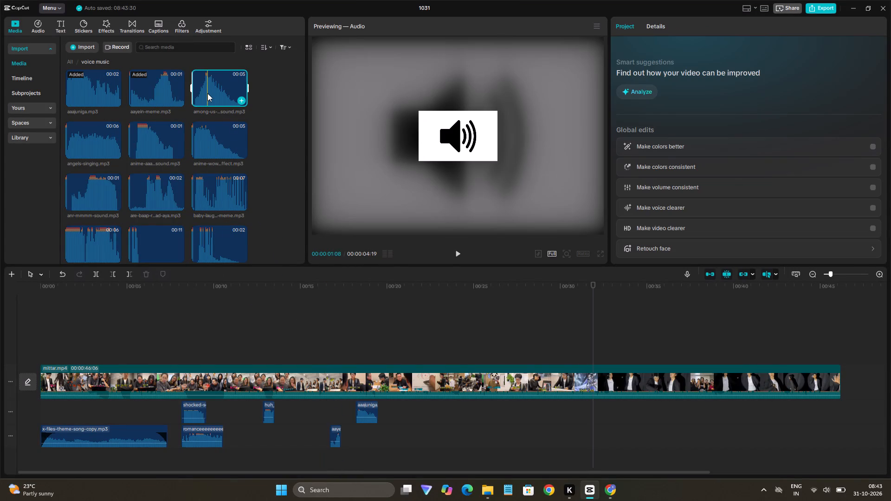
left_click(201, 93)
key("space")
left_click(193, 100)
key("space")
left_click(209, 133)
key("space")
left_click_drag(202, 95, 355, 440)
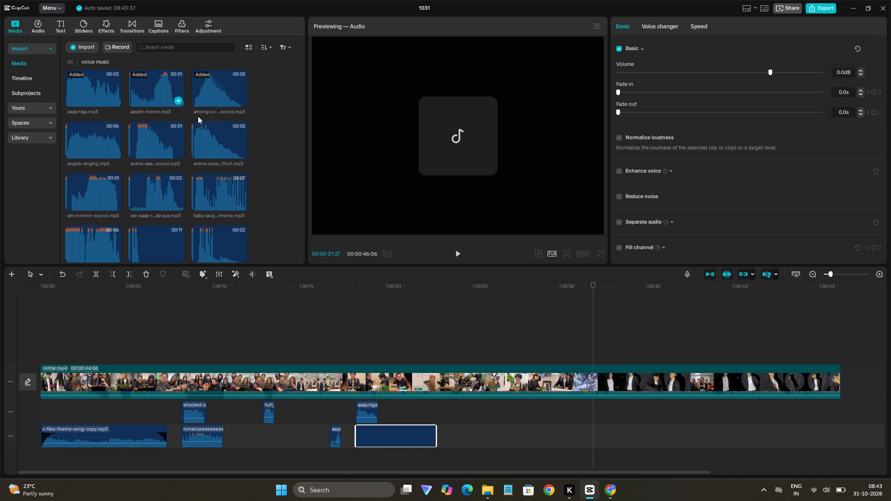
left_click_drag(209, 126, 404, 421)
Audition the one-second anime-aaa sound and add it on the romanceeee clip's track at about 15 seconds.
left_click(134, 140)
key("space")
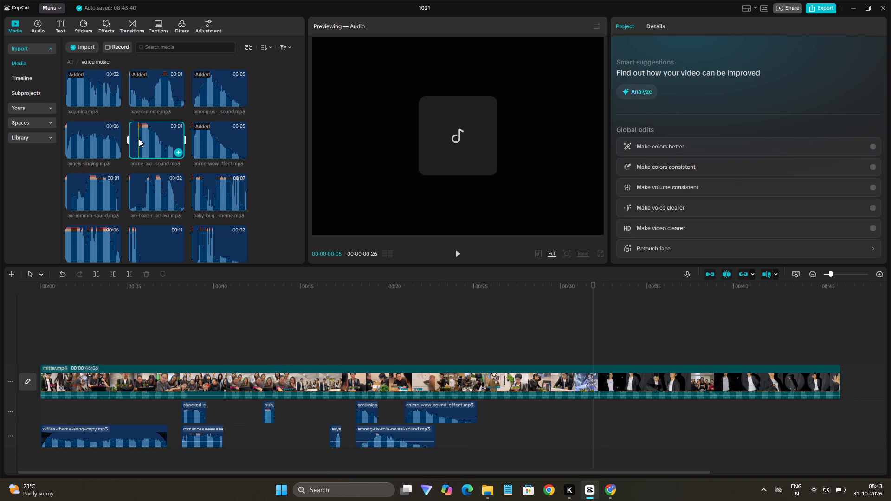
key("space")
left_click_drag(143, 135, 297, 437)
Audition the angels-singing and anr-mmmm sounds and add anr-mmmm-sound.mp3 on the huh track at about 15 seconds.
left_click(78, 142)
key("space")
left_click(69, 196)
key("space")
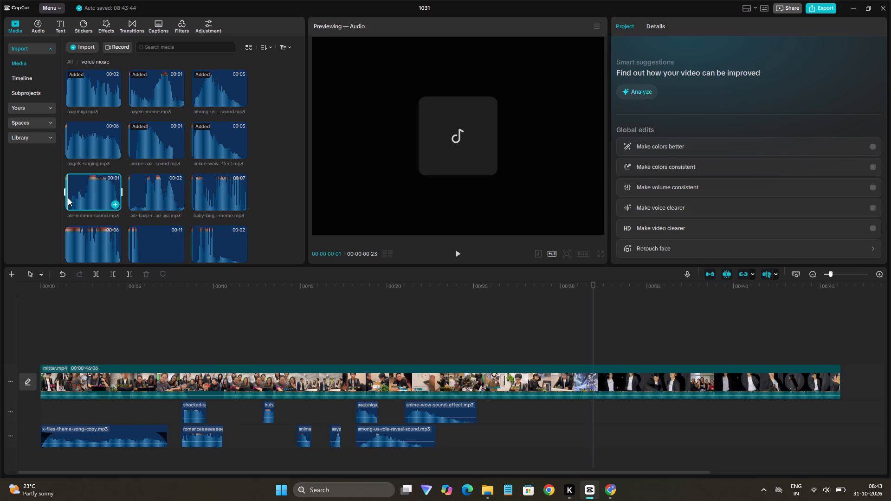
left_click(67, 141)
key("space")
key("space")
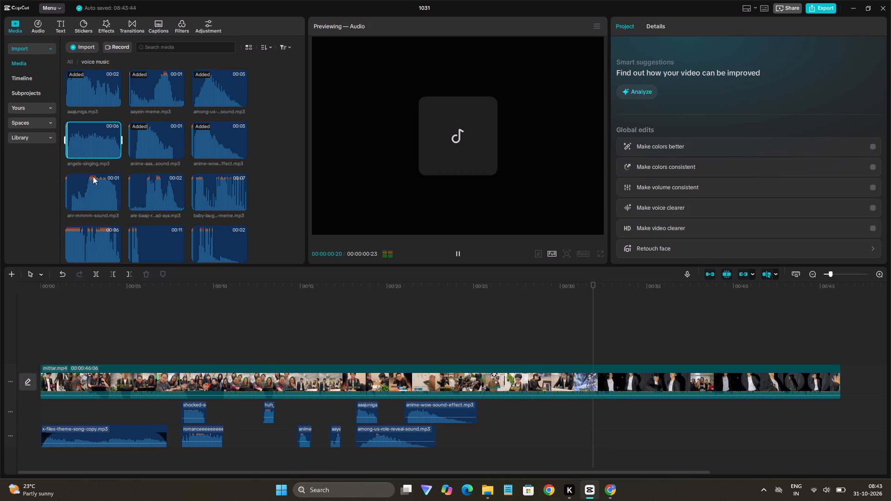
left_click(86, 187)
key("space")
left_click(135, 192)
left_click(93, 188)
key("space")
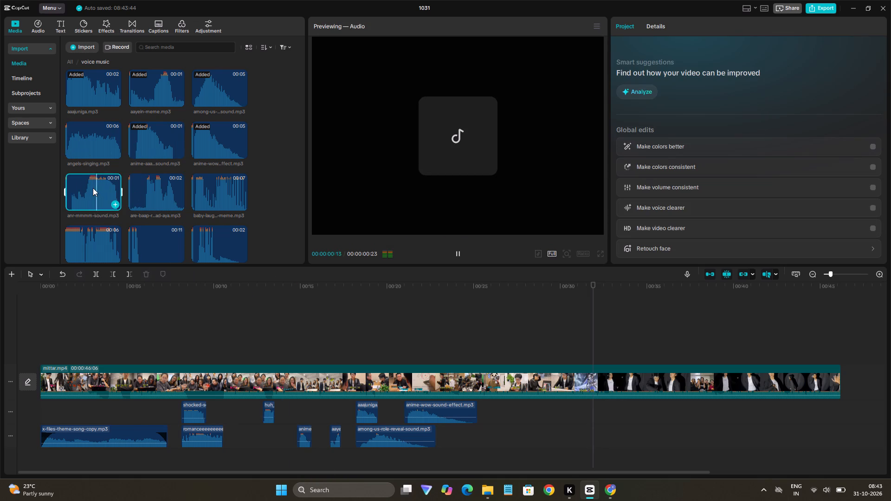
left_click_drag(93, 188, 298, 405)
Audition the are-baap-re sound and add it after the among-us clip on the same track, at about 24 seconds.
left_click(150, 197)
key("space")
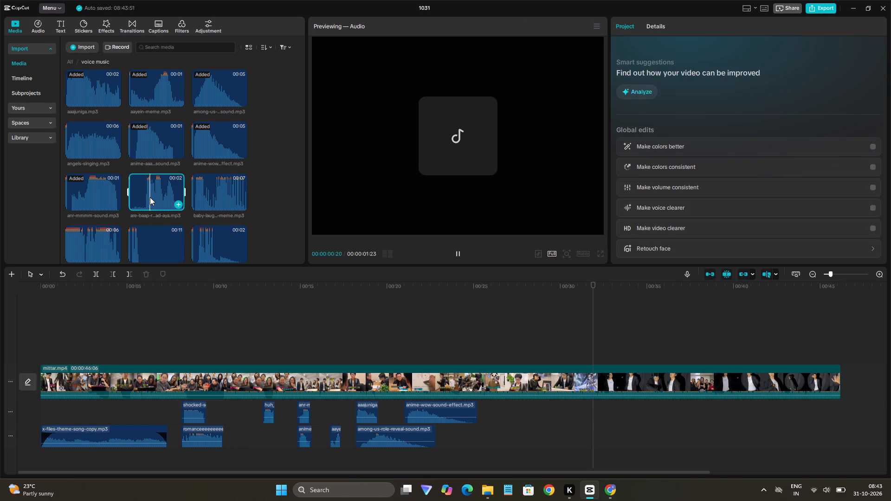
left_click_drag(147, 190, 461, 425)
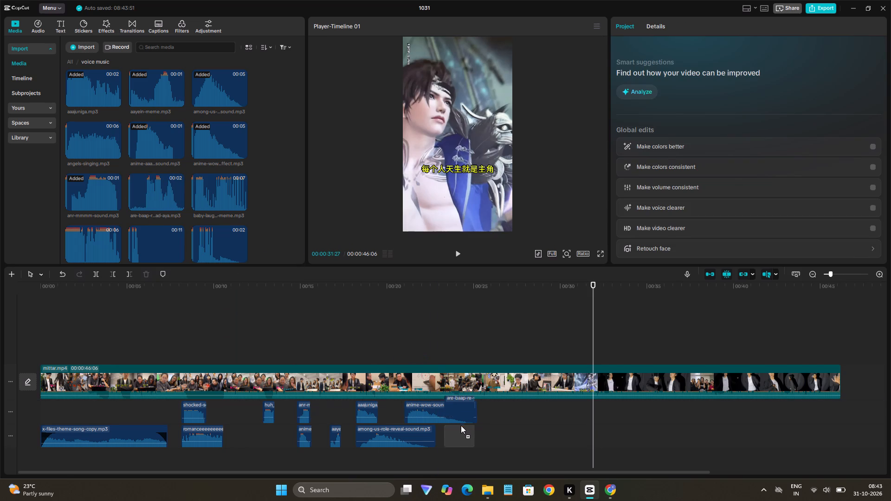
left_click_drag(461, 425, 462, 426)
Audition the baby-laughing and banana-peel-slip sounds and add banana-peel-slip.mp3 on a new bottom audio track at about 19.5 seconds.
left_click(209, 177)
key("space")
scroll(219, 187, "down", 2)
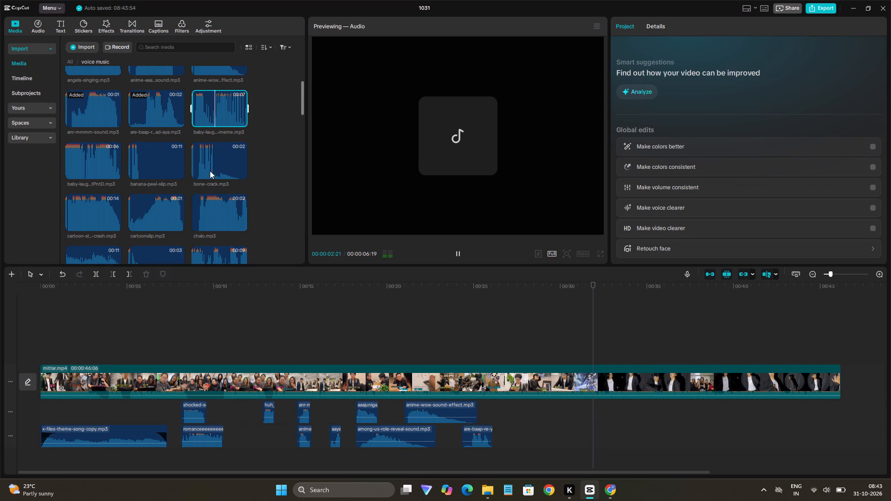
left_click(167, 147)
key("space")
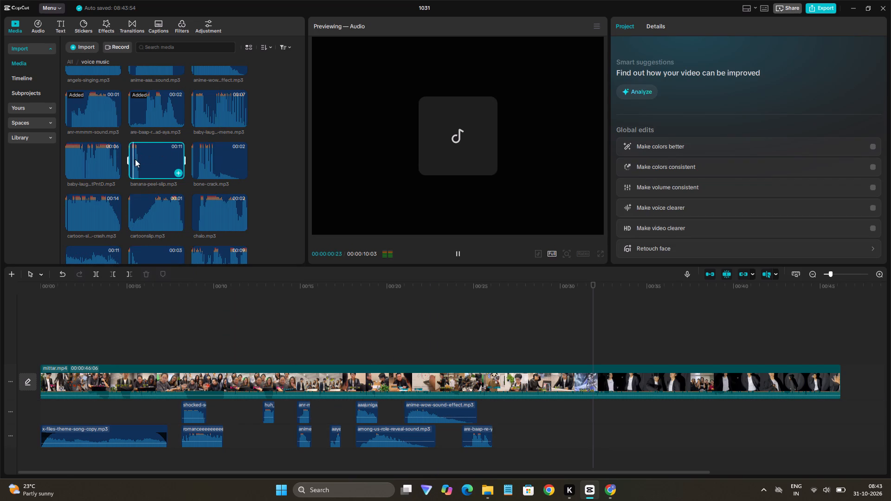
left_click(77, 165)
key("space")
left_click_drag(160, 168, 375, 410)
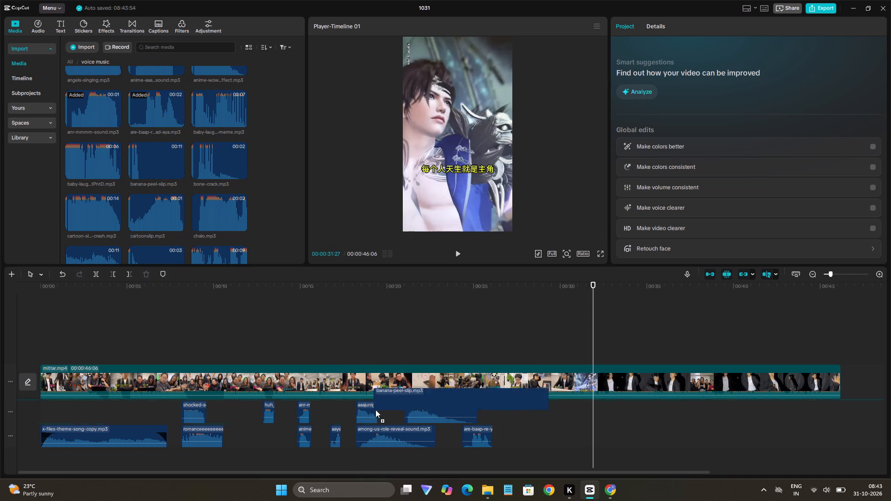
left_click_drag(375, 410, 377, 448)
Audition the 14-second cartoon crash sound in the voice music folder.
left_click(88, 207)
key("space")
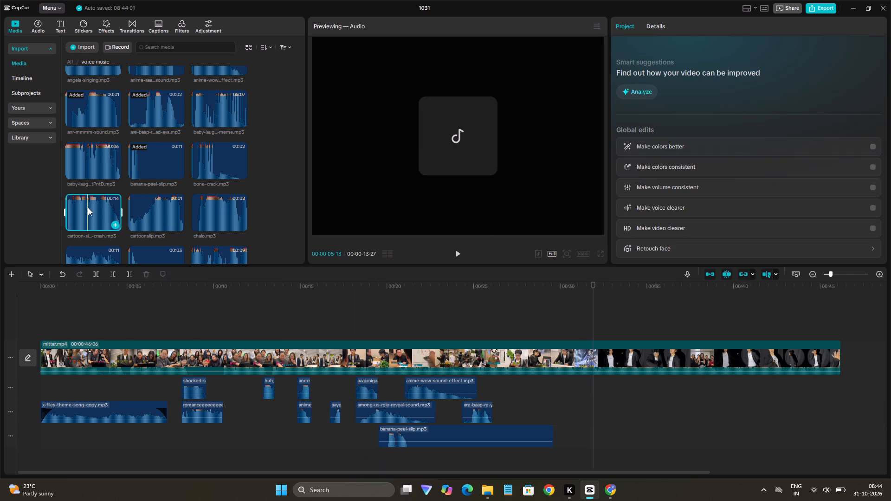
key("space")
Play the timeline from about 6 to 19 seconds to check the placed sound effects against the video.
left_click(153, 289)
key("space")
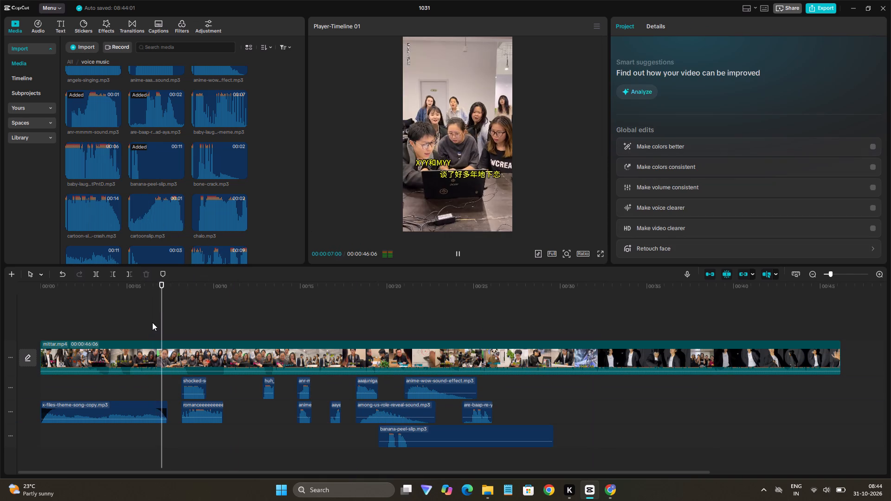
key("space")
key("space")
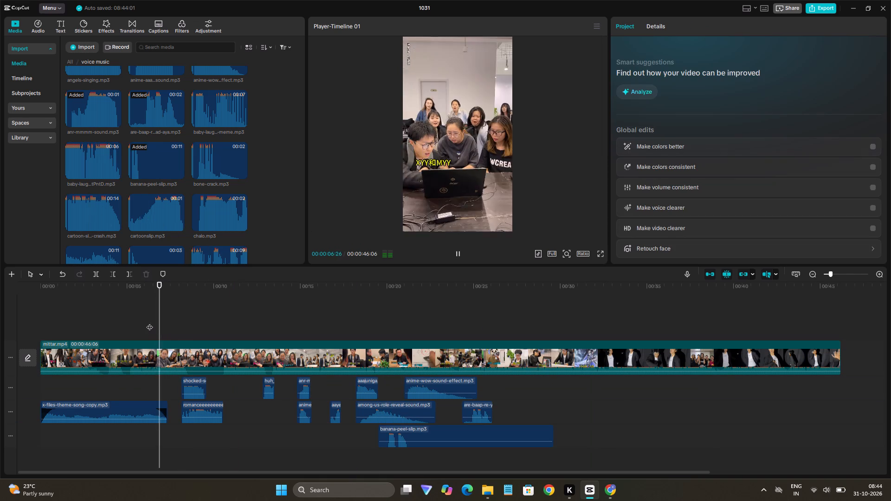
key("space")
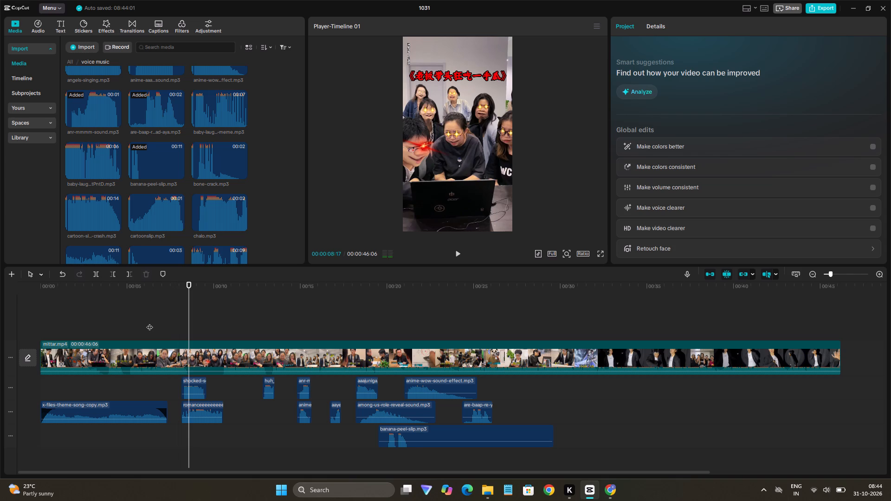
key("space")
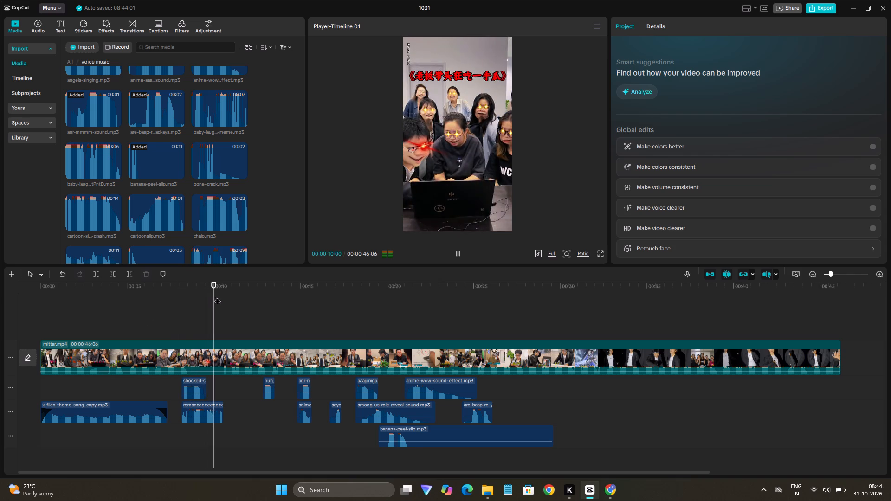
key("space")
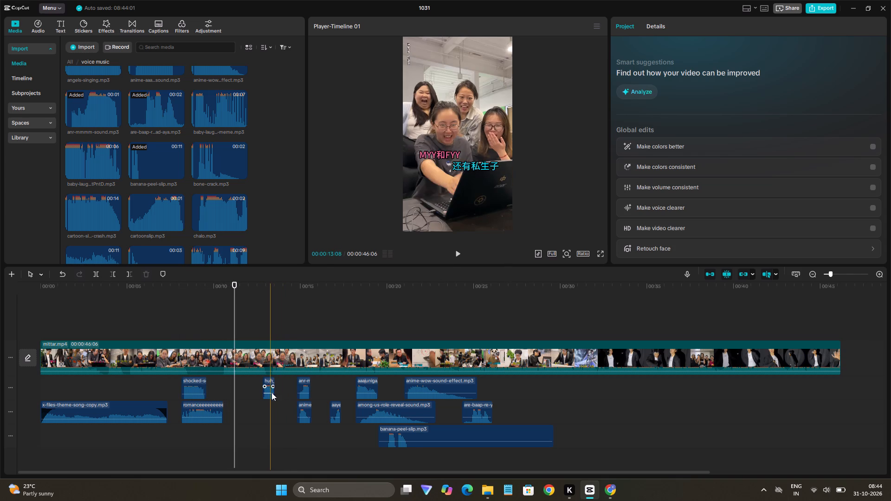
key("space")
key("space")
key("space")
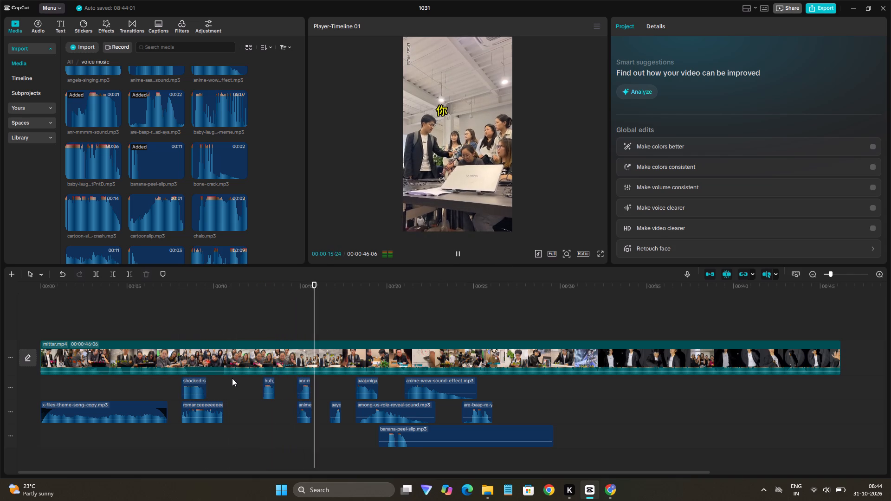
left_click(233, 378)
key("space")
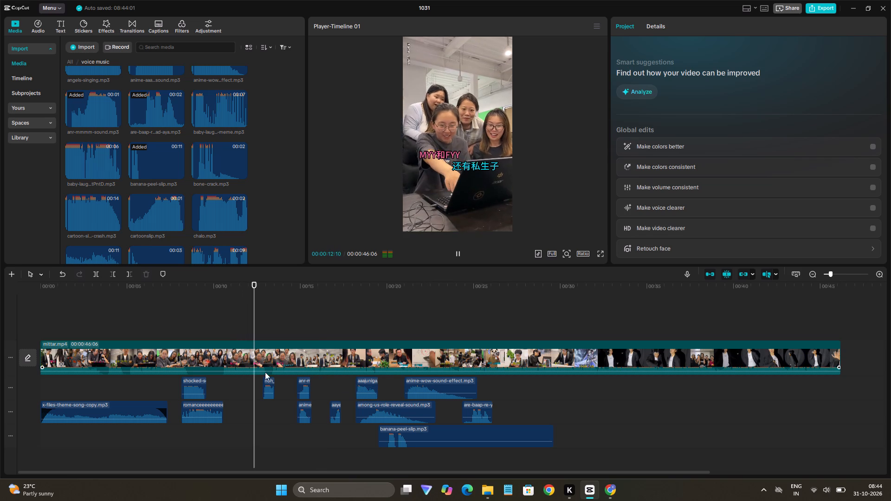
key("space")
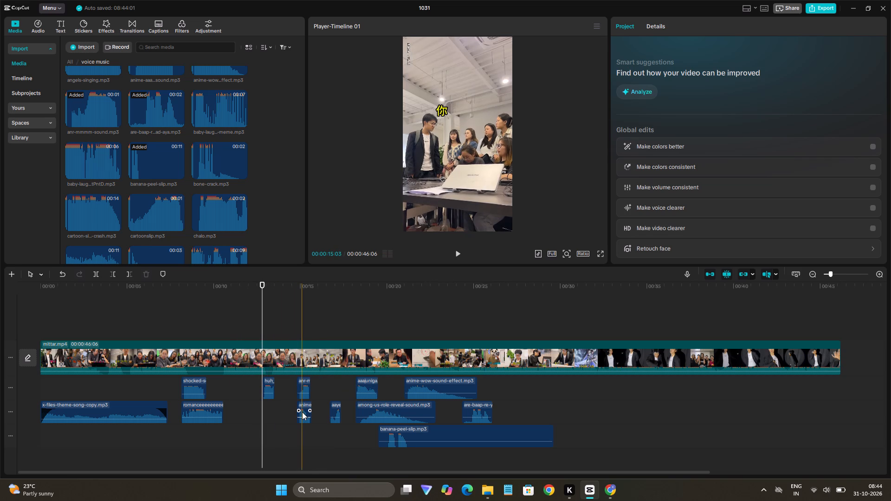
key("space")
key("space")
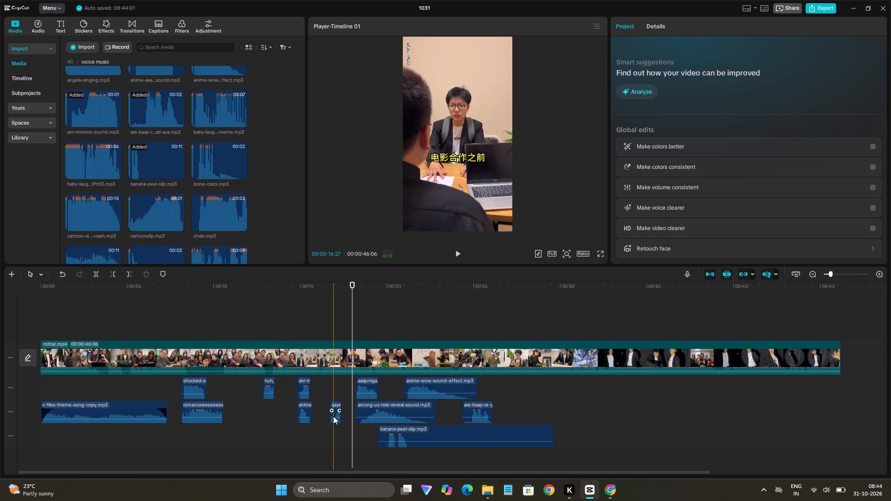
key("space")
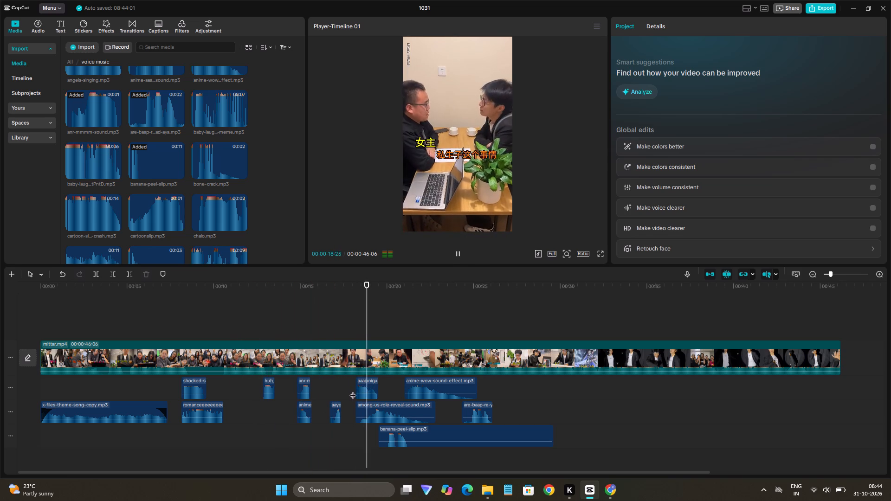
key("space")
Move the aaajuniga clip earlier on its track to just before the huh clip, at about 11.5 seconds, checking its timing in playback.
left_click_drag(370, 389, 244, 384)
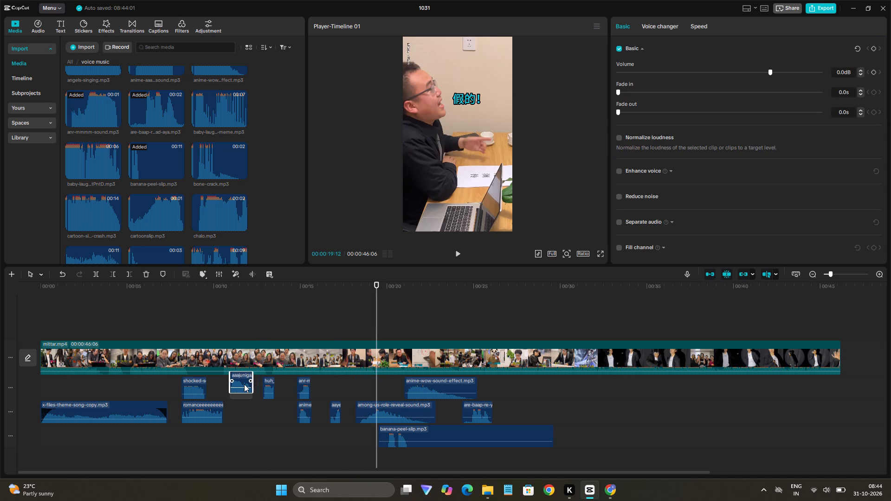
left_click_drag(244, 384, 244, 384)
left_click(225, 382)
key("space")
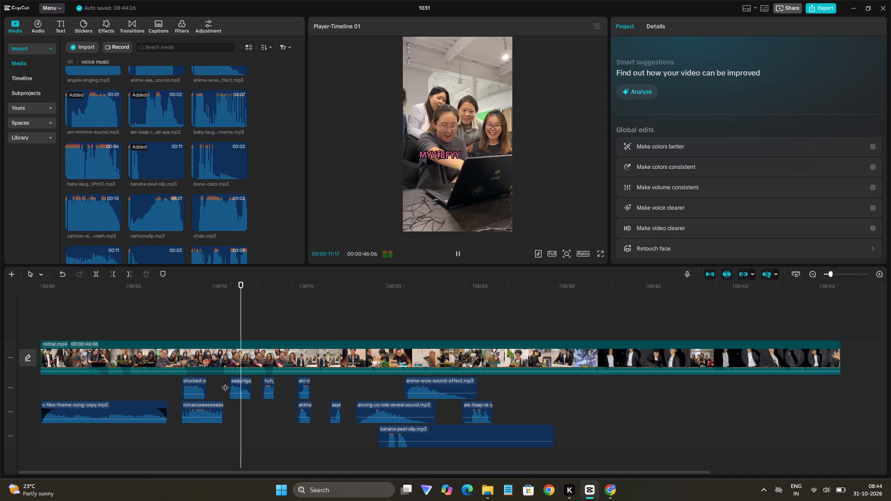
key("space")
left_click_drag(239, 390, 252, 394)
left_click(224, 385)
key("space")
key("space")
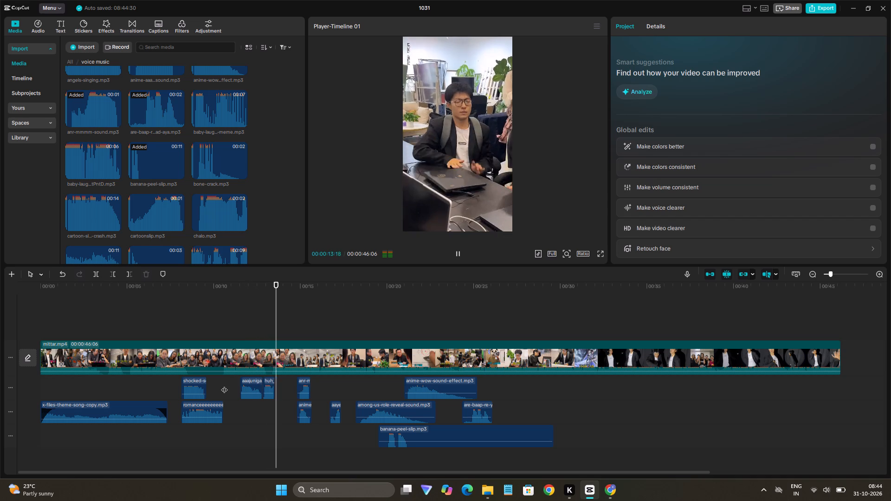
left_click(227, 383)
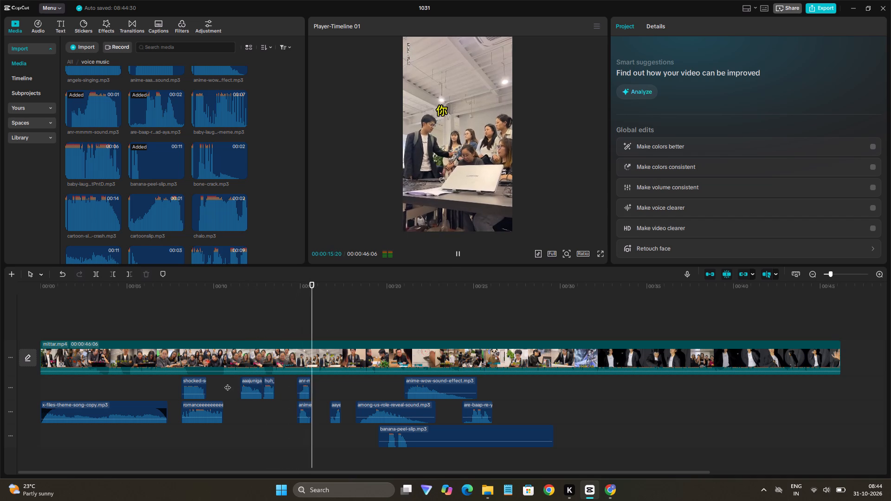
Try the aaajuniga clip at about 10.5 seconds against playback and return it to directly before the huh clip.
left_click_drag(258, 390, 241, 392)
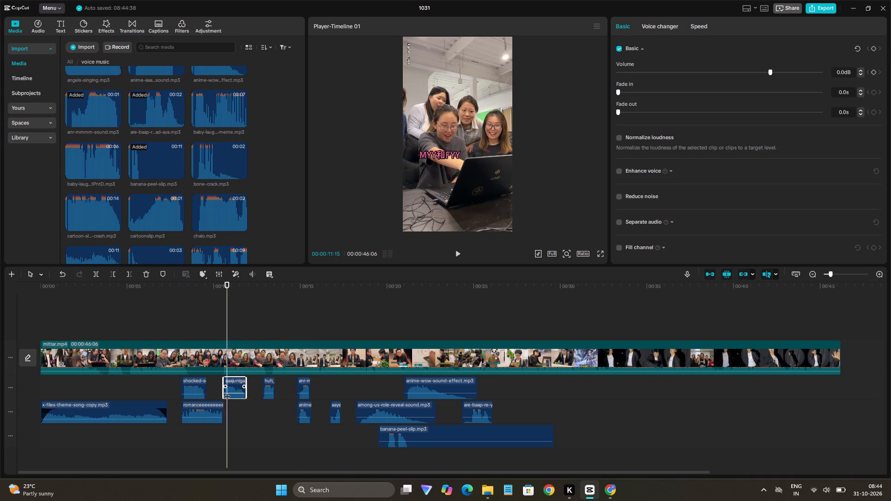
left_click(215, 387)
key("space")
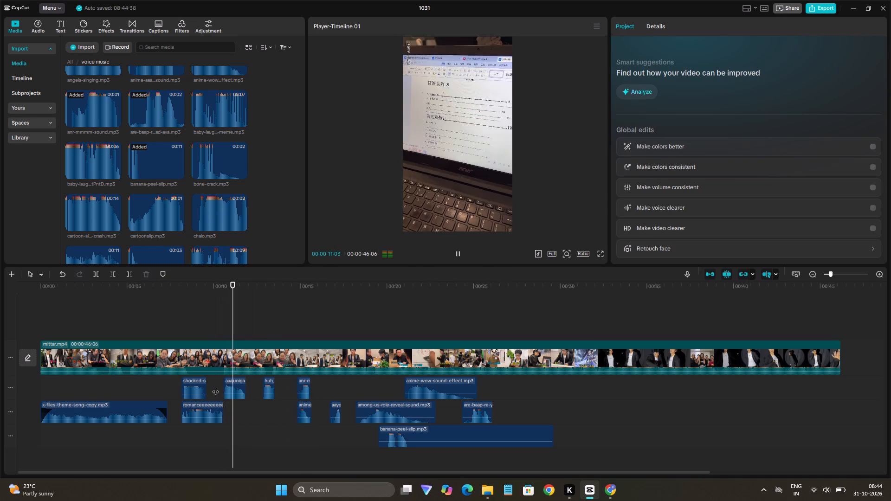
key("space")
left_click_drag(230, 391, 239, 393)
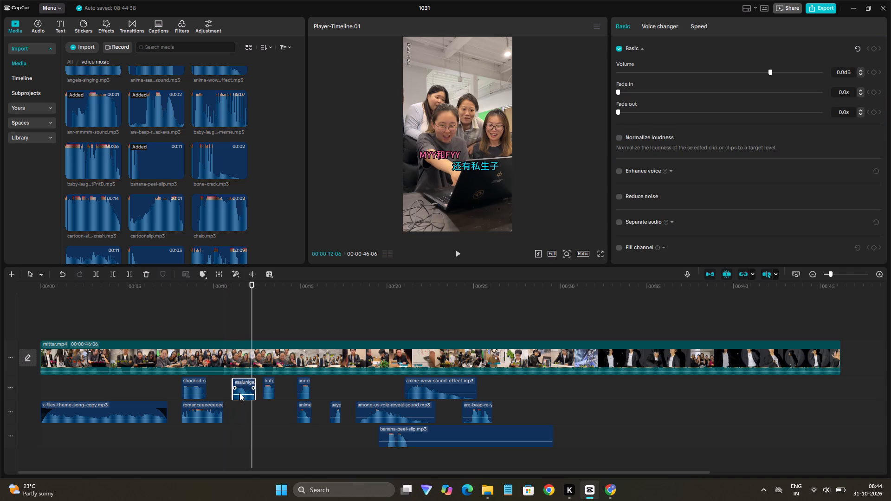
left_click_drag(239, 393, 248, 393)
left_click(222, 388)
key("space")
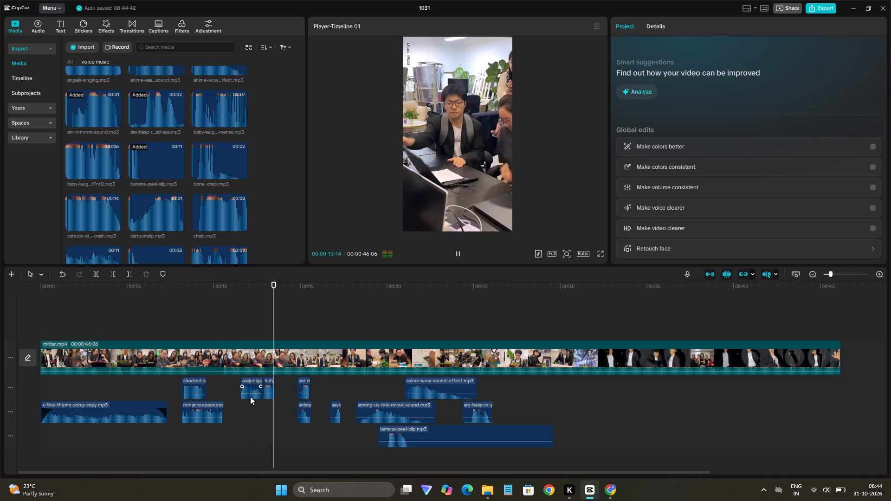
Play the timeline from about 14 to 23 seconds to check how the sound effects fit the scenes.
left_click(284, 399)
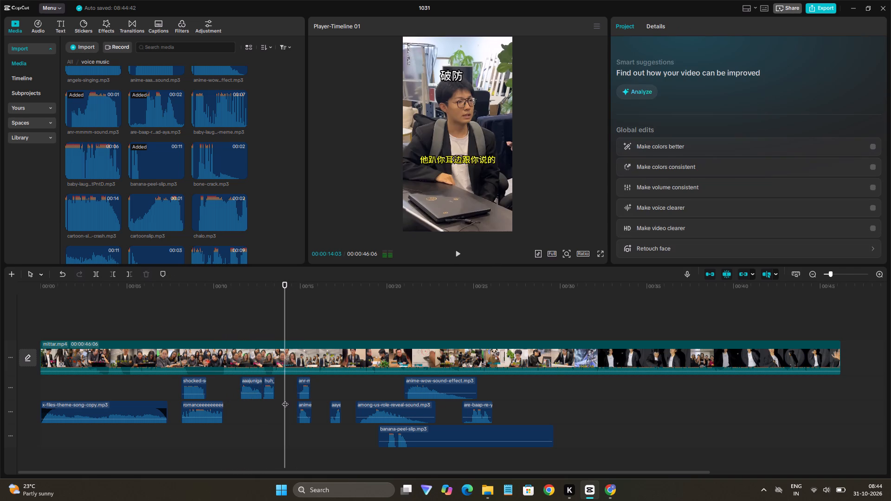
left_click(290, 396)
key("space")
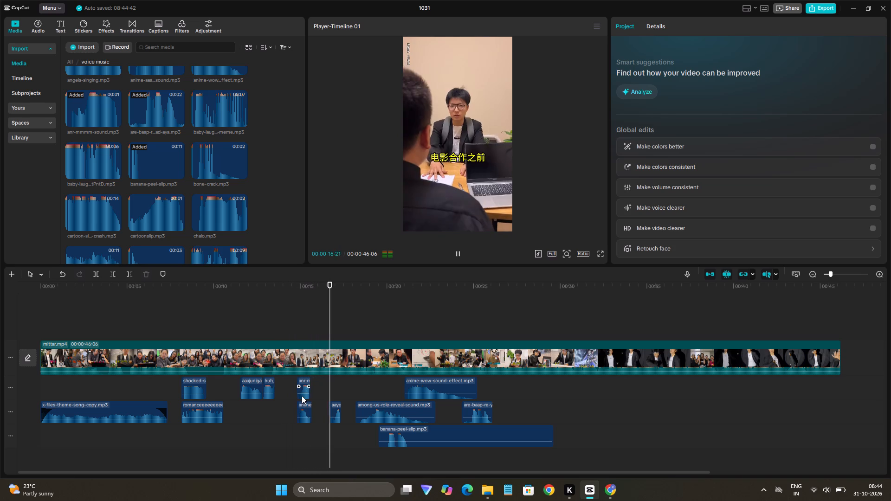
left_click(304, 413)
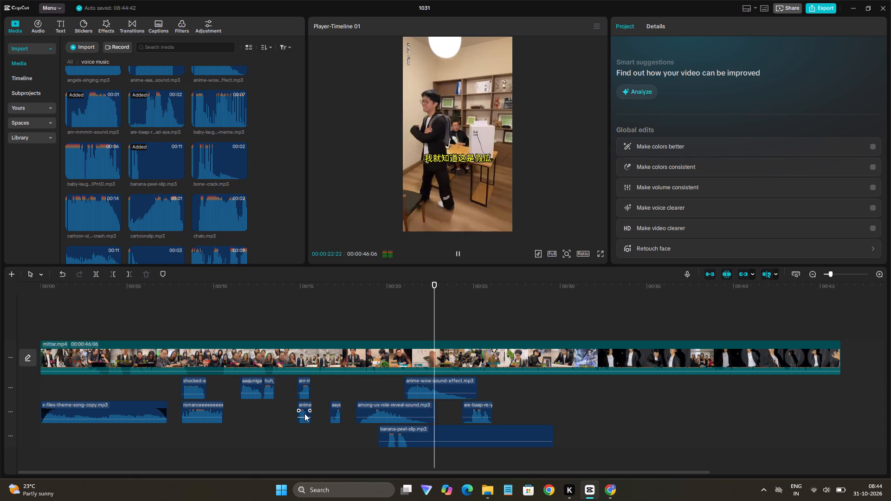
left_click(371, 395)
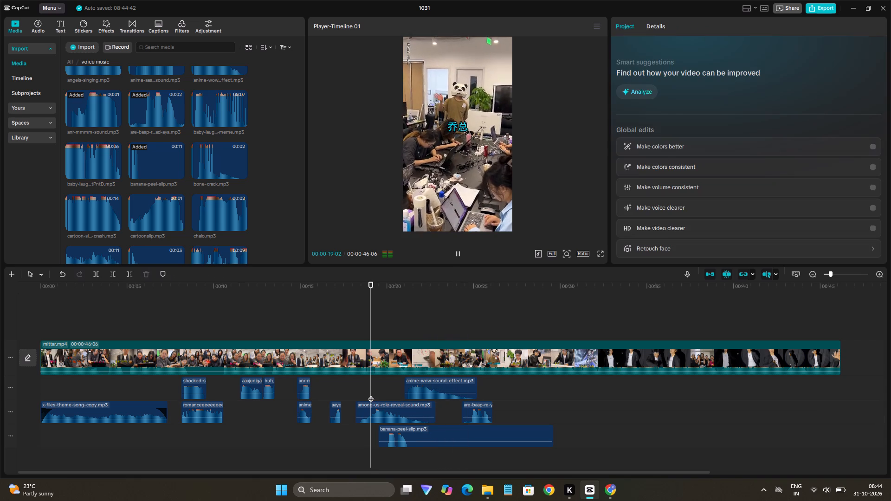
key("space")
key("space")
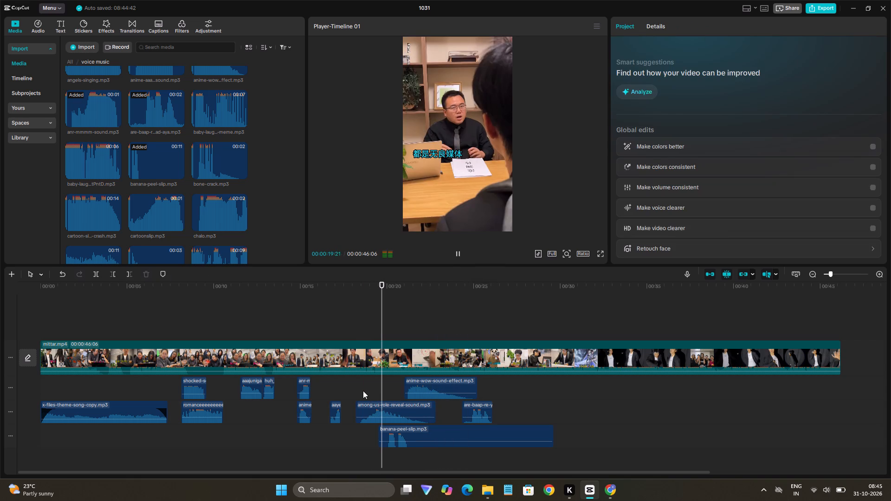
key("space")
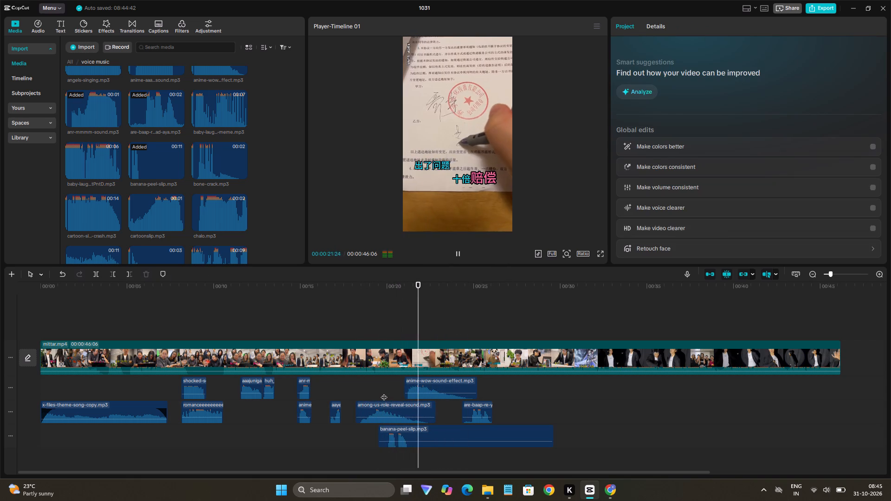
key("space")
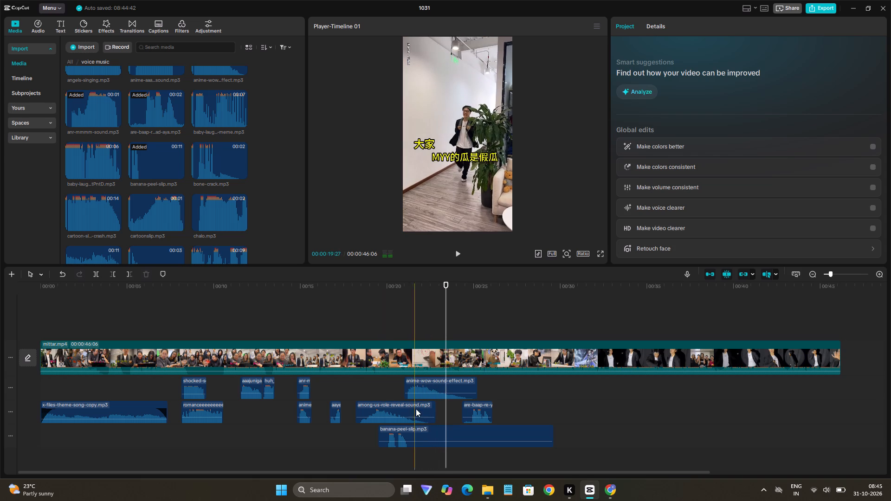
Add cartoon-sliping-and-crash.mp3 on a new bottom audio track at about 20 seconds and trim about 0.6 seconds off its start.
scroll(93, 154, "down", 1)
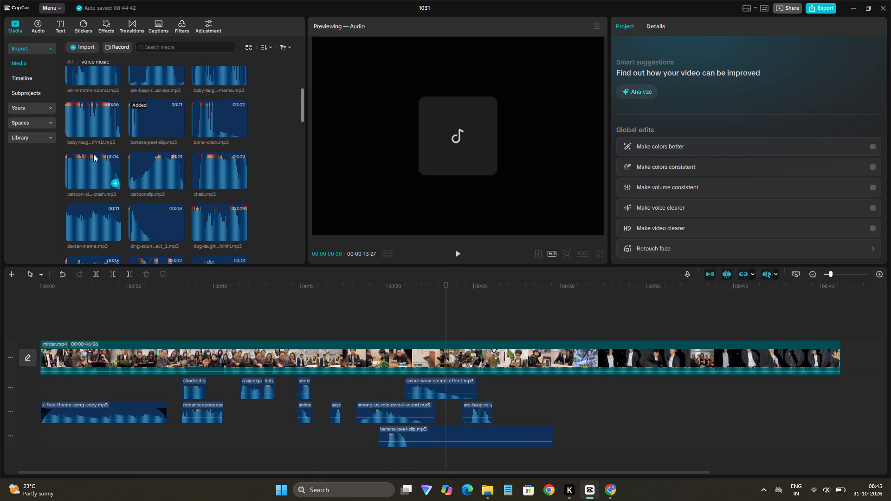
left_click(77, 184)
key("space")
left_click_drag(77, 172, 384, 450)
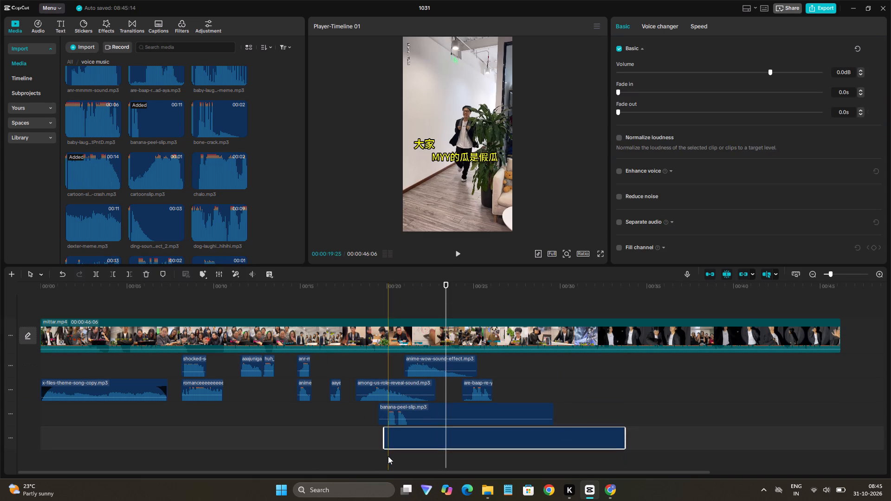
left_click_drag(382, 439, 394, 446)
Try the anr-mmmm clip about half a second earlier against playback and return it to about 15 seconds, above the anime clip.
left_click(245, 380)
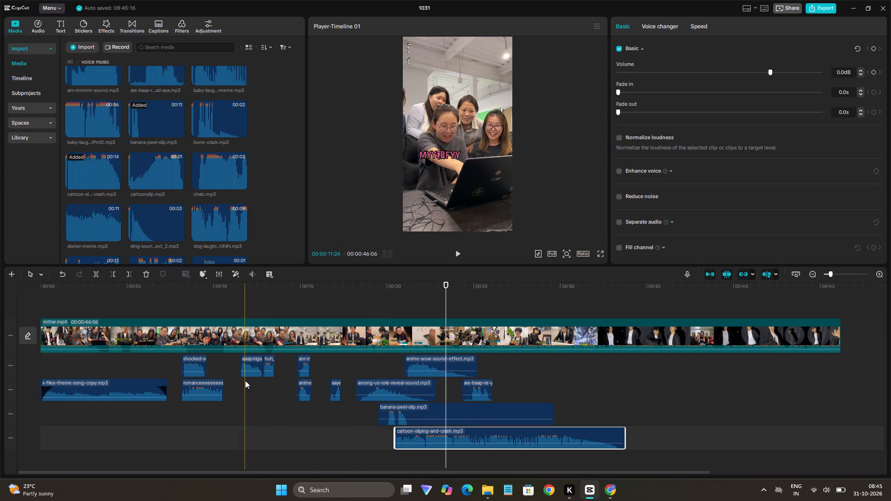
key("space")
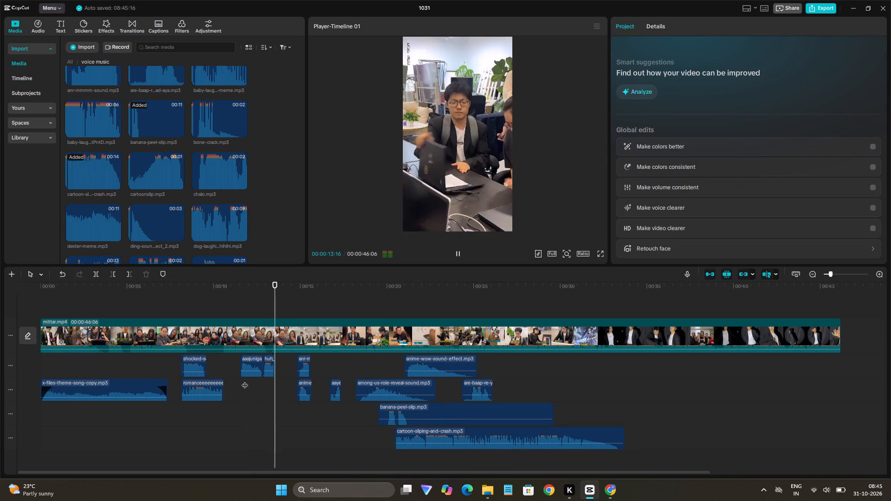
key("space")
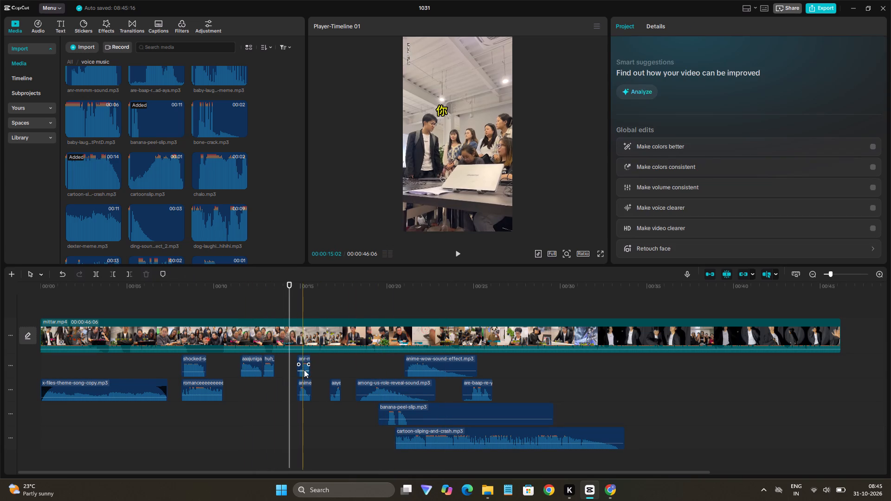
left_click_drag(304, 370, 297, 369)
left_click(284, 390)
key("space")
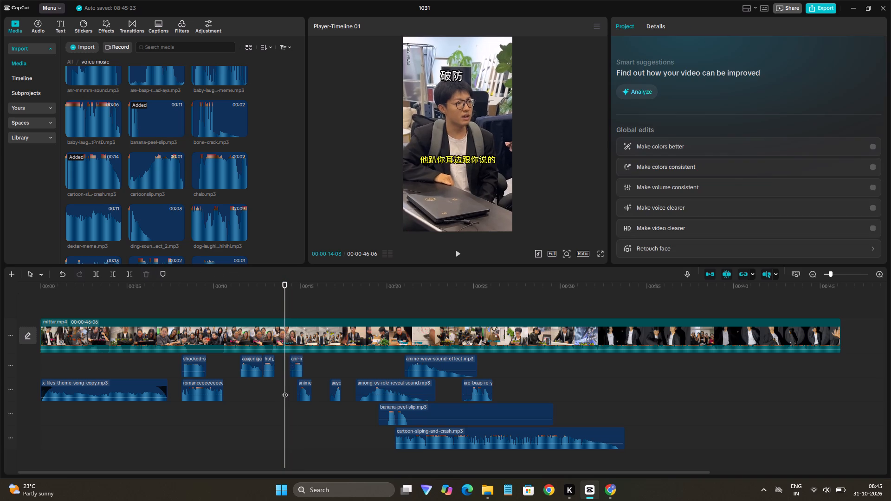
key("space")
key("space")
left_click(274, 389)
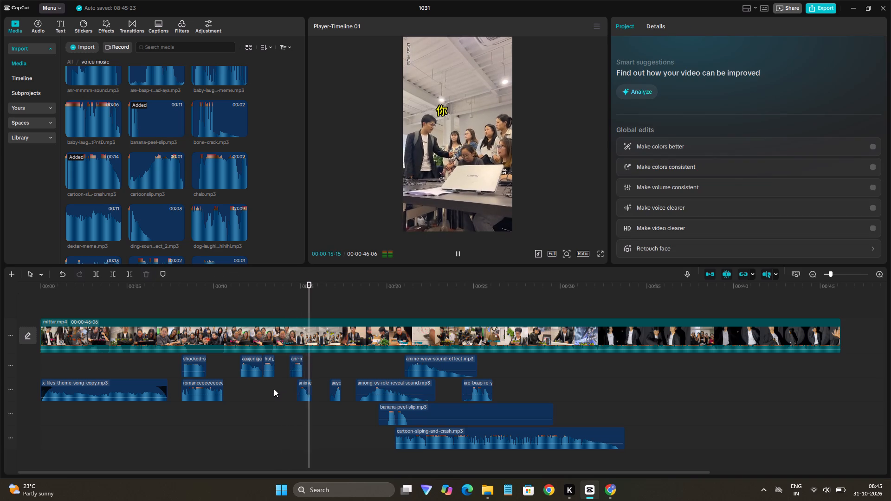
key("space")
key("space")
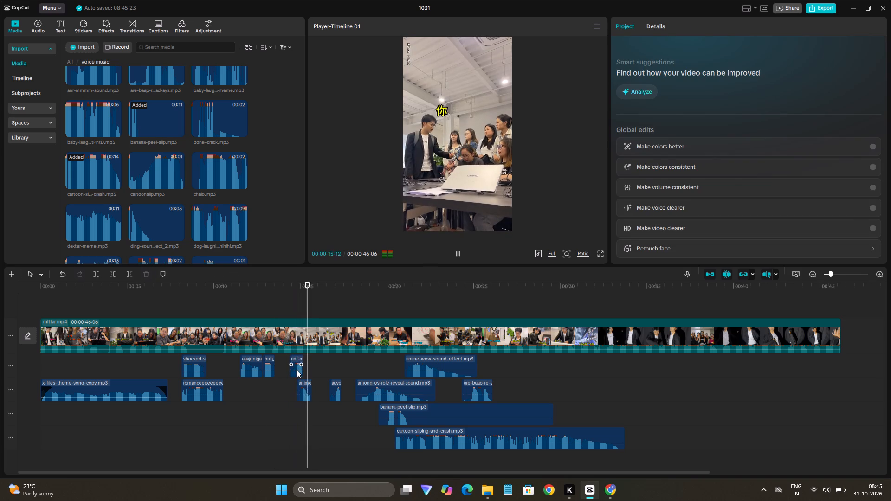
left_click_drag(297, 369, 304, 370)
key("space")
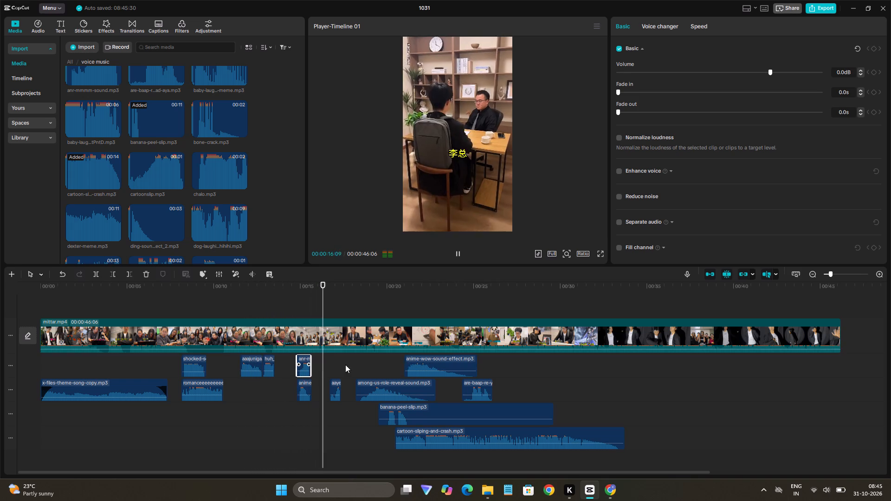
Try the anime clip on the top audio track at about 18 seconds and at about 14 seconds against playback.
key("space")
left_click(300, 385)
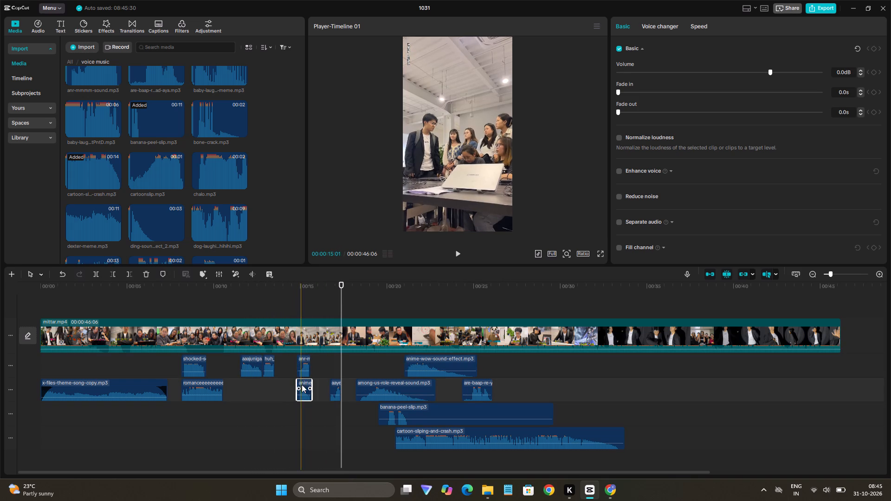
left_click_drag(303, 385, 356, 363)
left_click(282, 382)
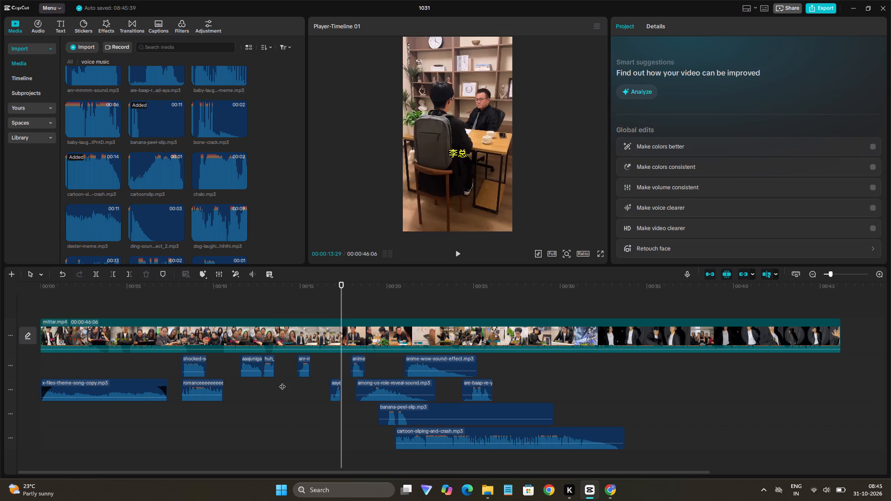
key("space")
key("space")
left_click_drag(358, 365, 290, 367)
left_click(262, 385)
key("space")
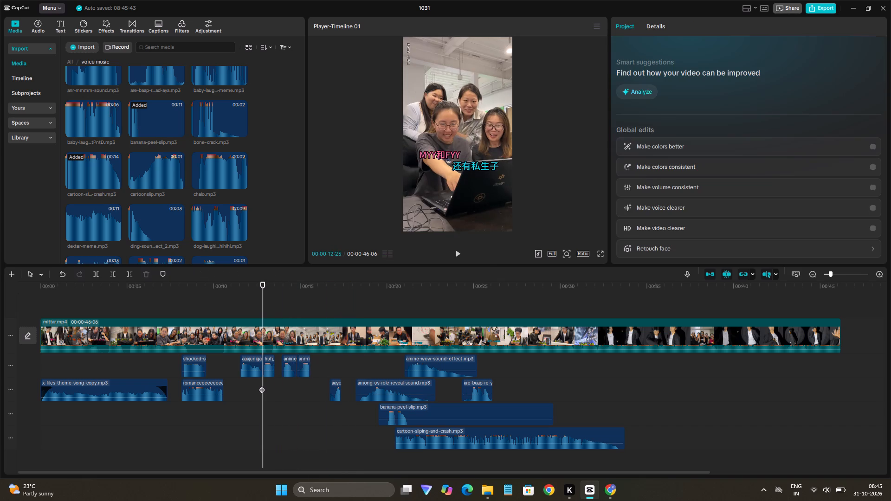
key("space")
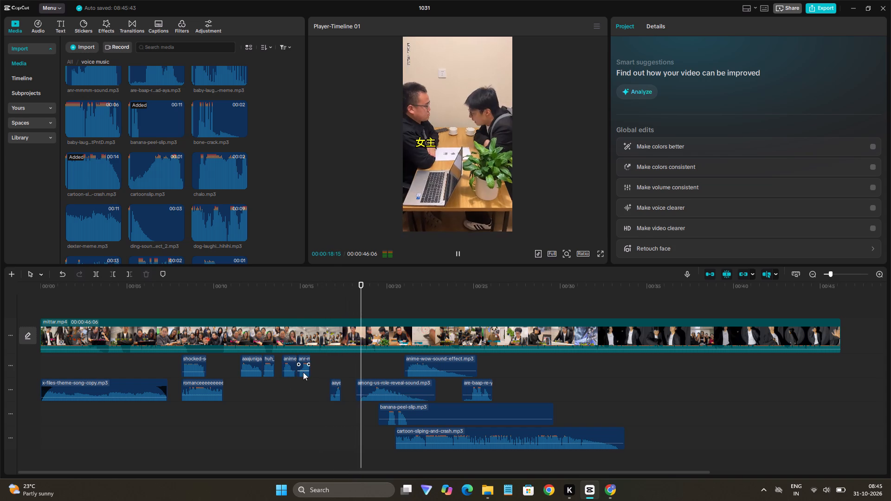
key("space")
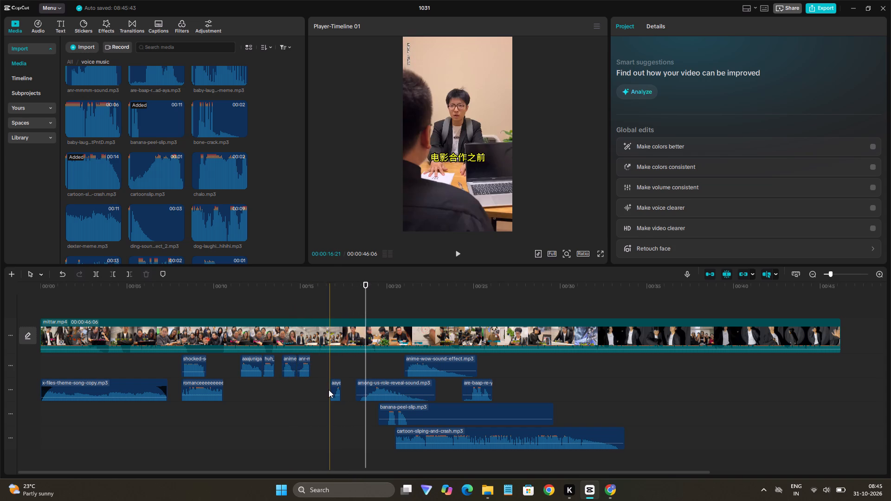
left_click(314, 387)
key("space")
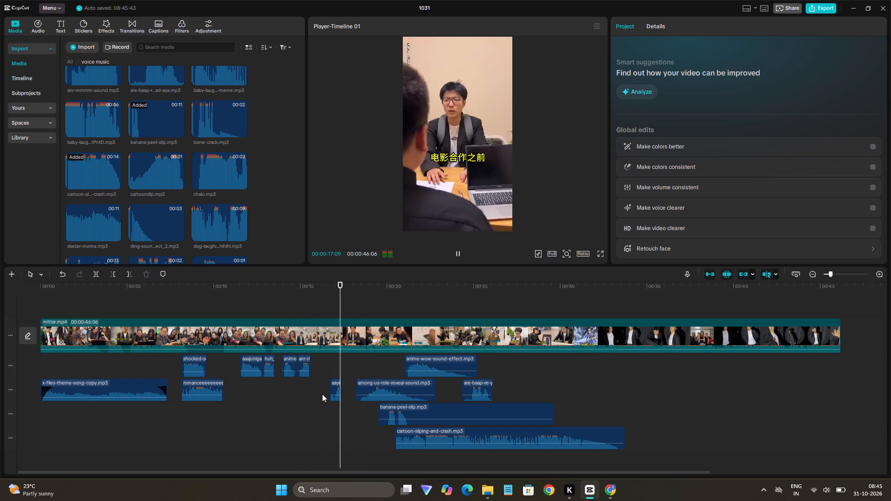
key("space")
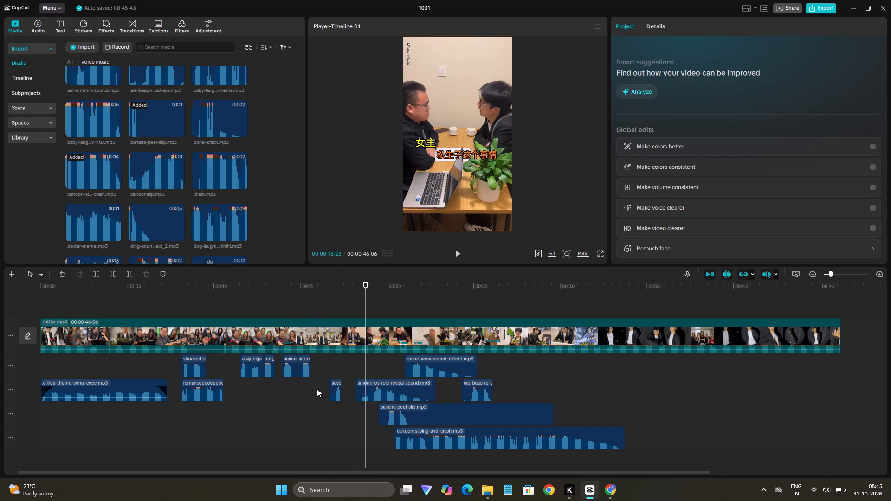
Move the anime clip to the third audio track at about 16.7 seconds, directly under the aaye clip.
left_click_drag(292, 367, 343, 411)
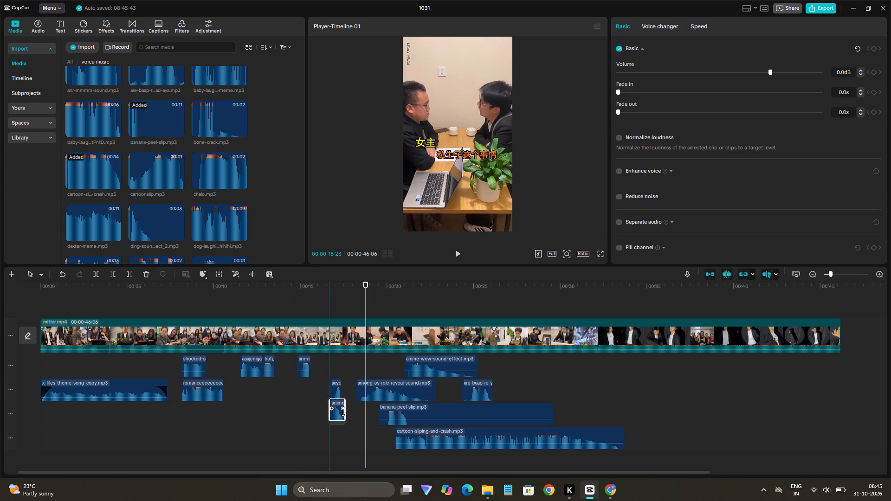
left_click_drag(343, 411, 342, 411)
Adjust the aaye clip's volume to -0.5 dB.
left_click_drag(334, 395, 353, 377)
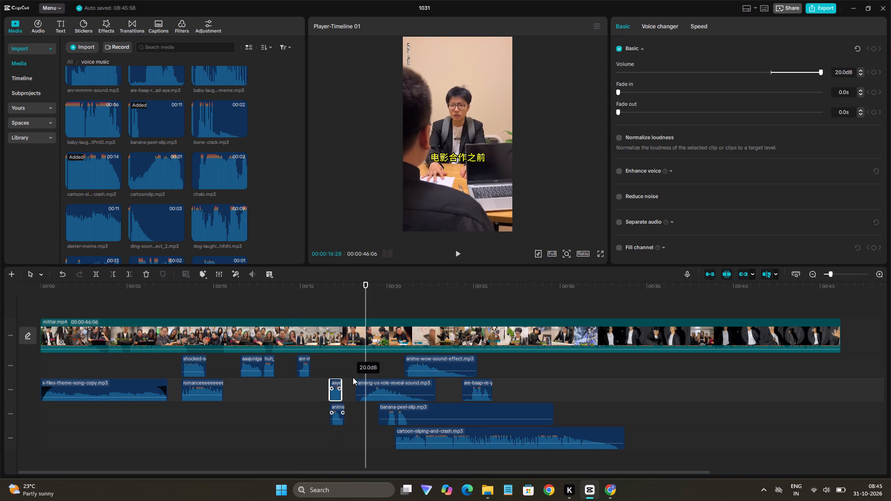
left_click_drag(353, 377, 351, 394)
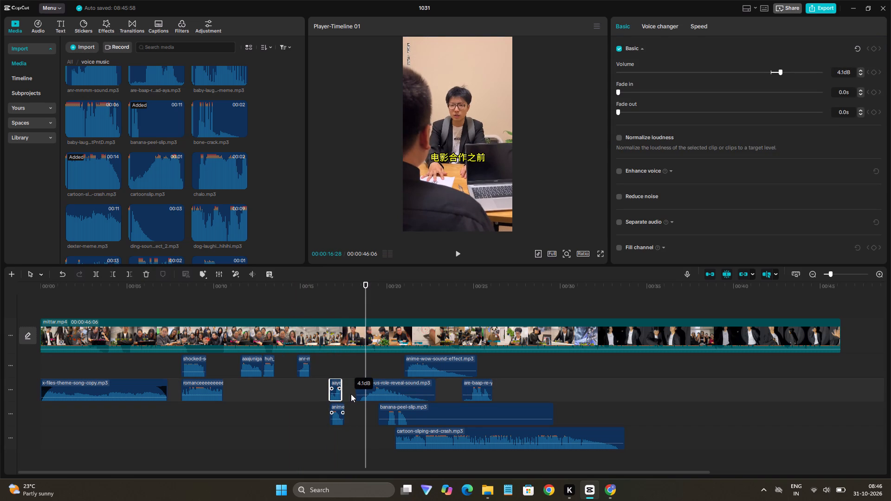
left_click_drag(351, 394, 351, 395)
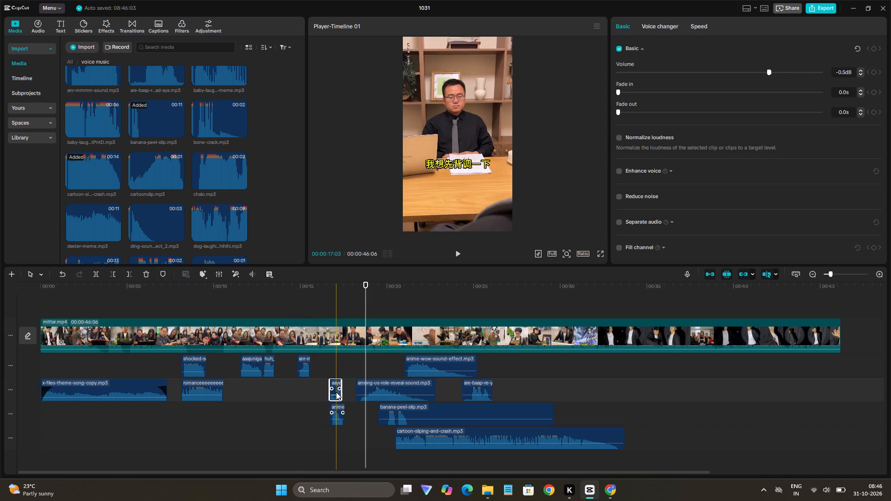
Move the aaye clip to the top audio track at about 18.2 seconds and check its timing against playback.
left_click_drag(336, 392, 368, 367)
left_click(350, 369)
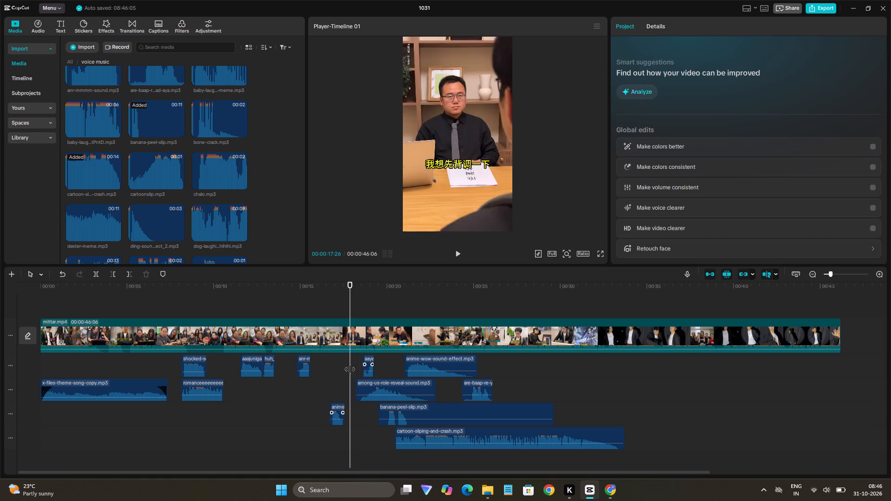
key("space")
key("space")
left_click(368, 372)
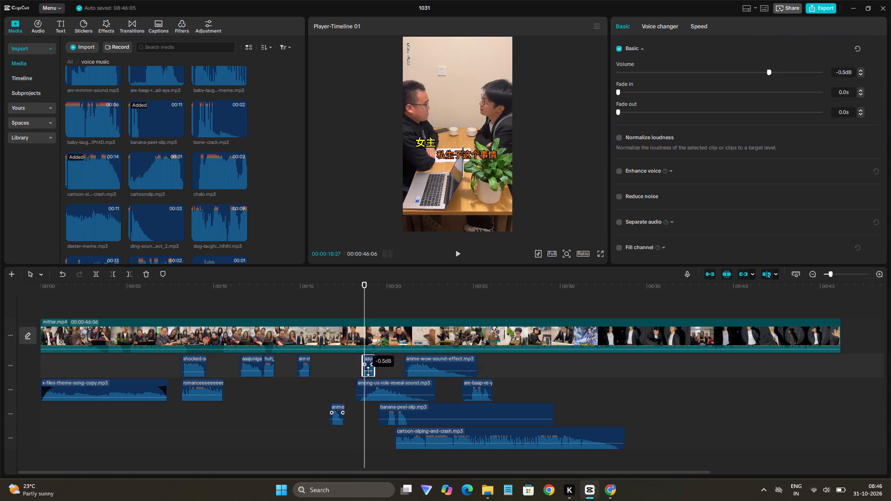
left_click_drag(370, 370, 364, 373)
left_click(342, 374)
key("space")
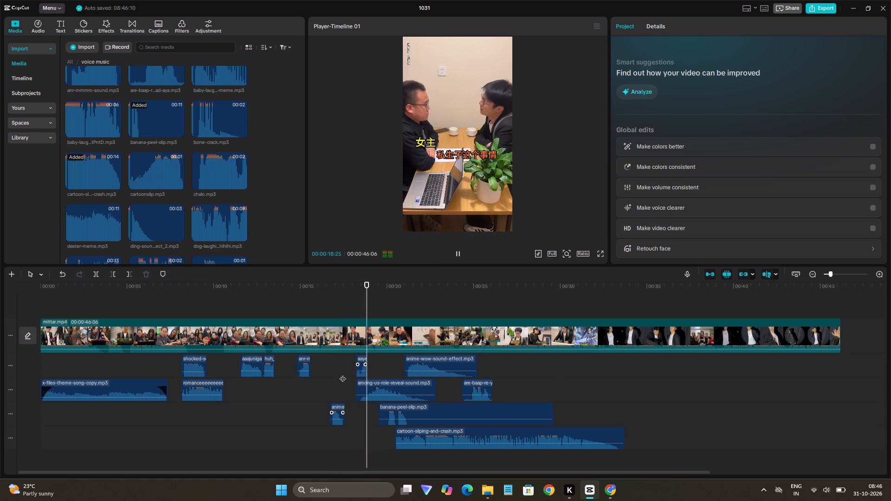
key("space")
left_click(326, 383)
key("space")
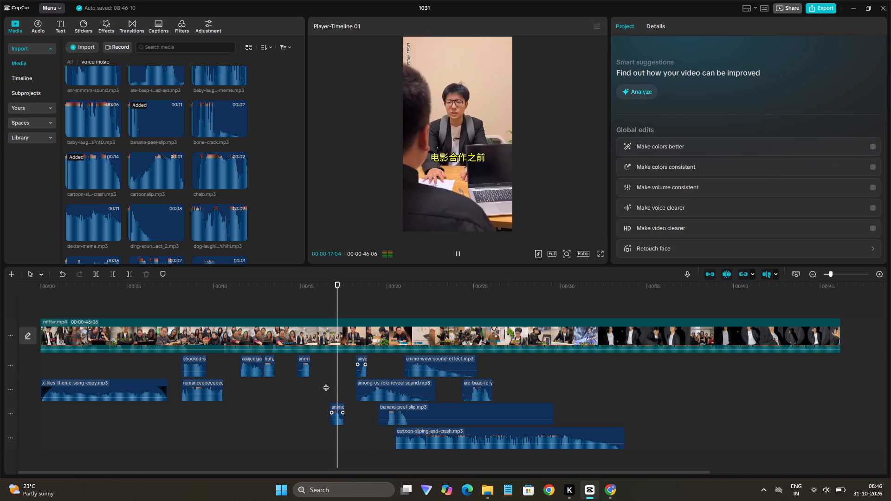
Shift the anime clip on the third audio track earlier to about 16.3 seconds, checking it against playback.
left_click(304, 397)
key("space")
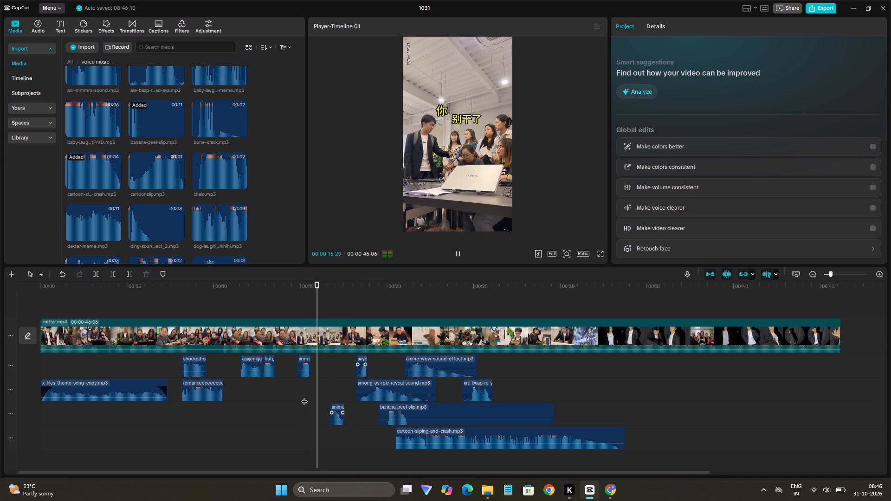
key("space")
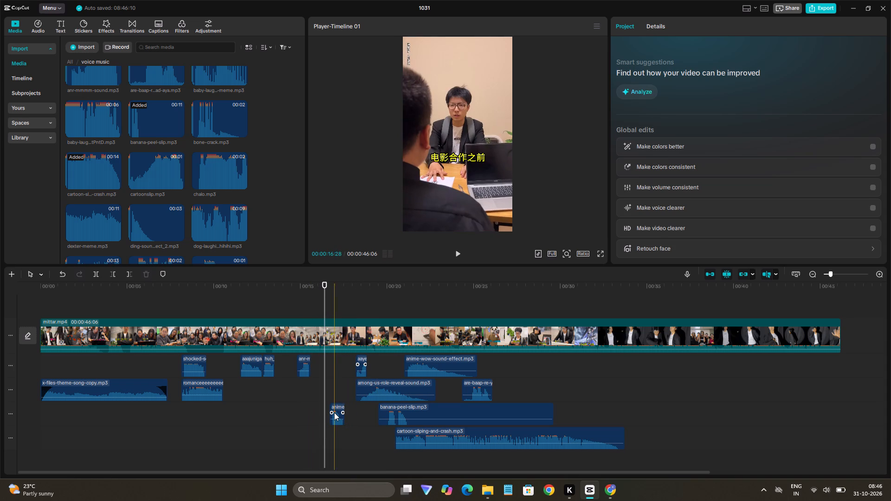
left_click(336, 413)
left_click(310, 407)
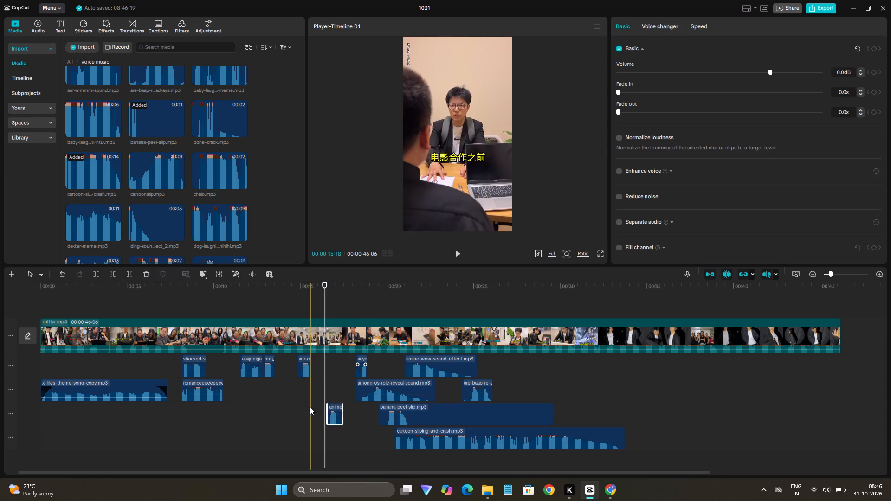
key("space")
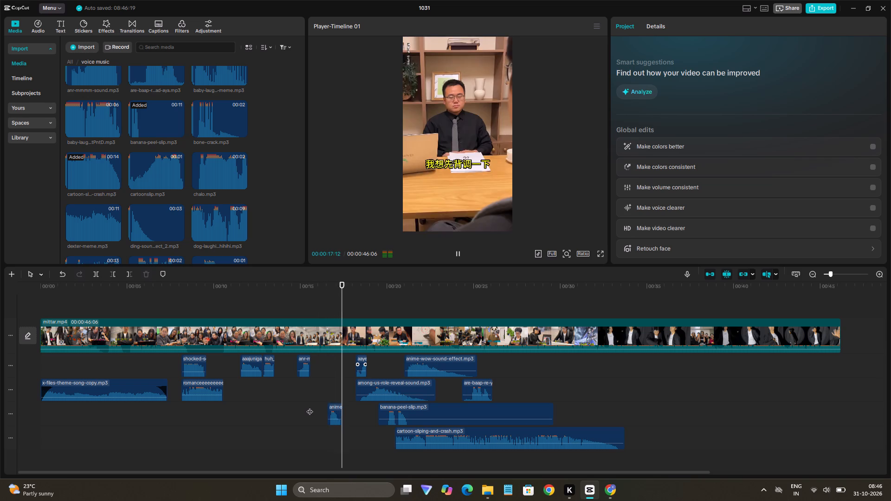
key("space")
left_click_drag(336, 415, 332, 417)
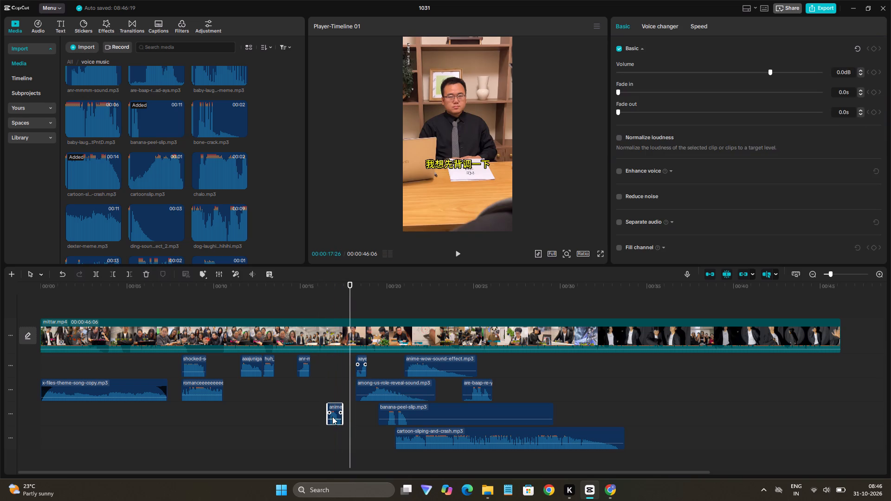
left_click_drag(332, 417, 331, 417)
left_click(311, 404)
key("space")
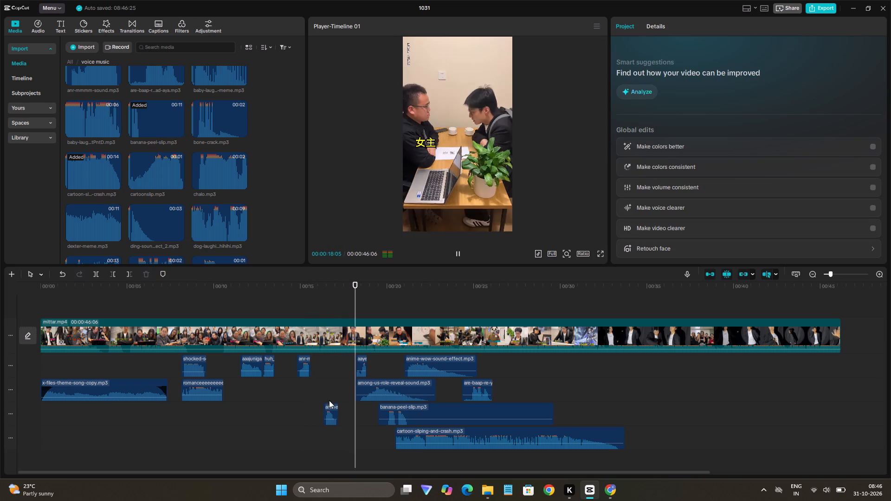
left_click(316, 396)
key("space")
key("space")
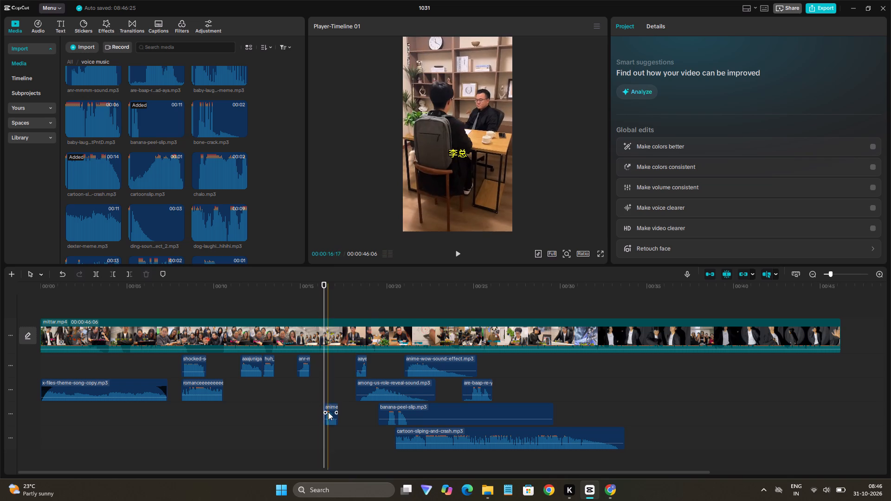
Play the timeline from about 16 to 22 seconds to check how the aaye, among-us, banana-peel and anime-wow sounds fit.
key("space")
key("space")
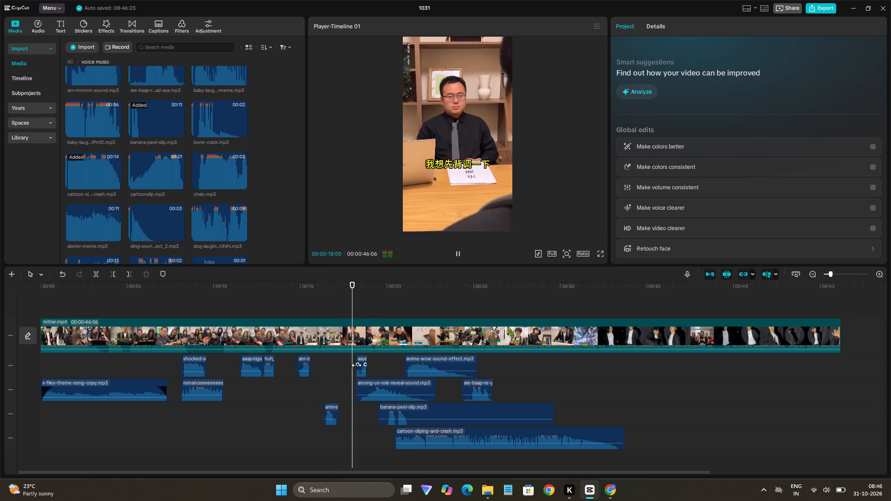
key("space")
key("space")
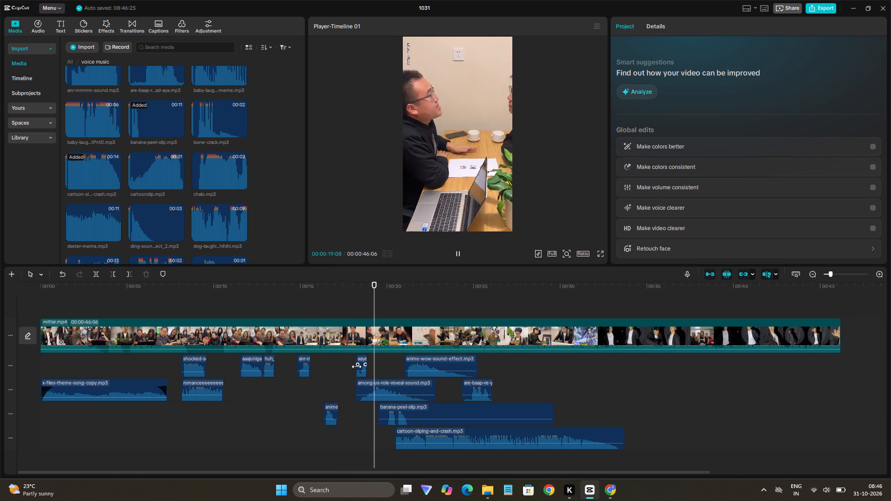
key("space")
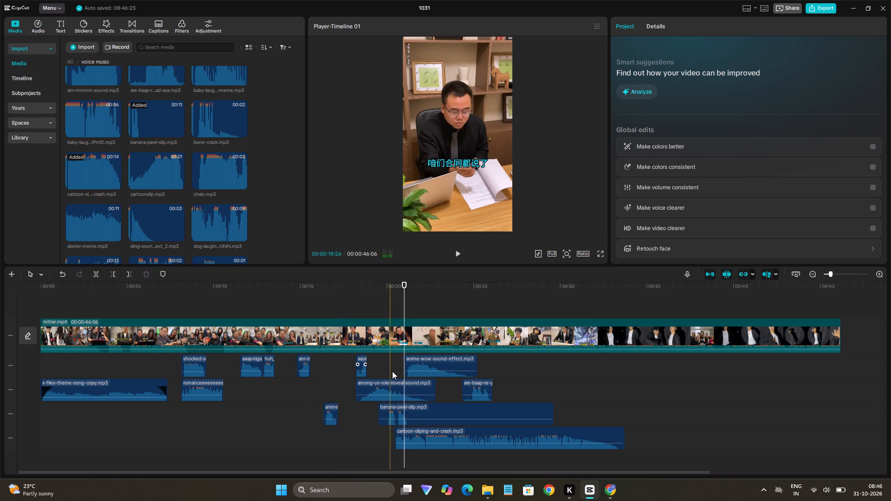
left_click(407, 412)
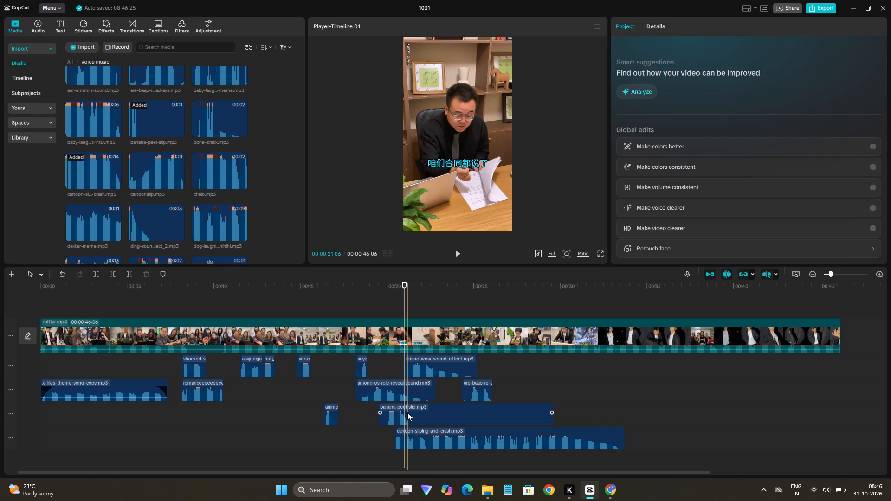
key("space")
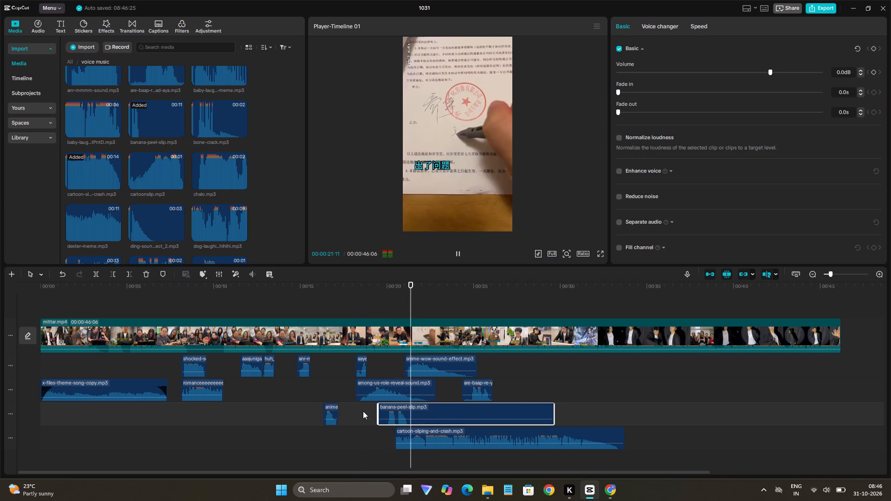
key("space")
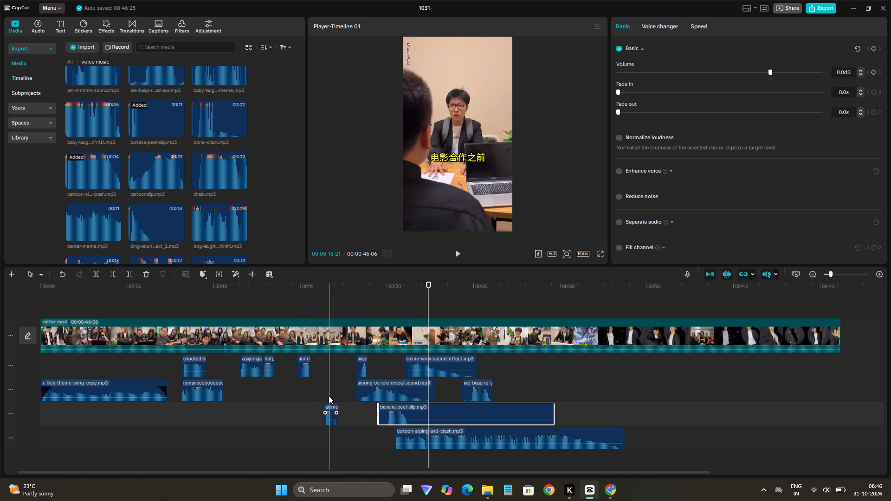
key("space")
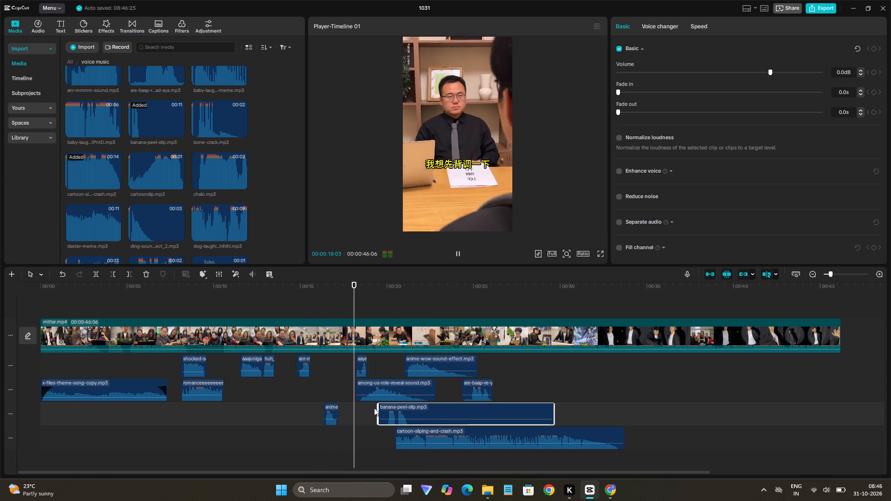
key("space")
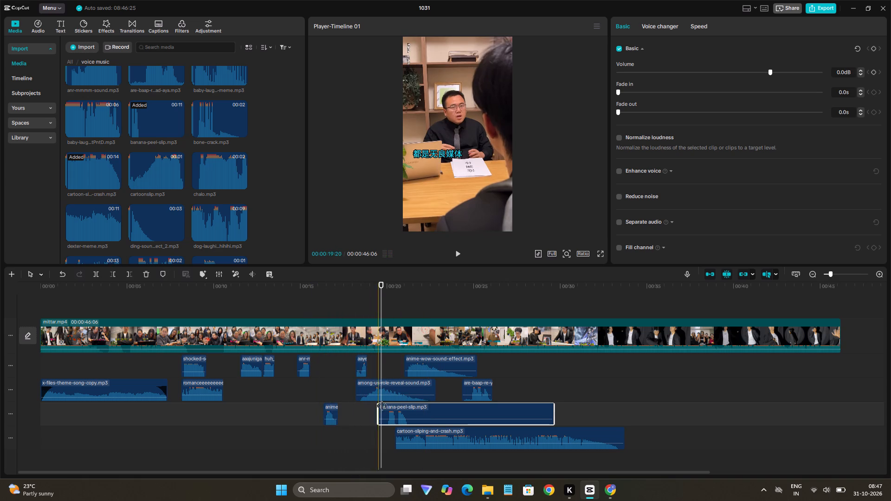
key("space")
key("space")
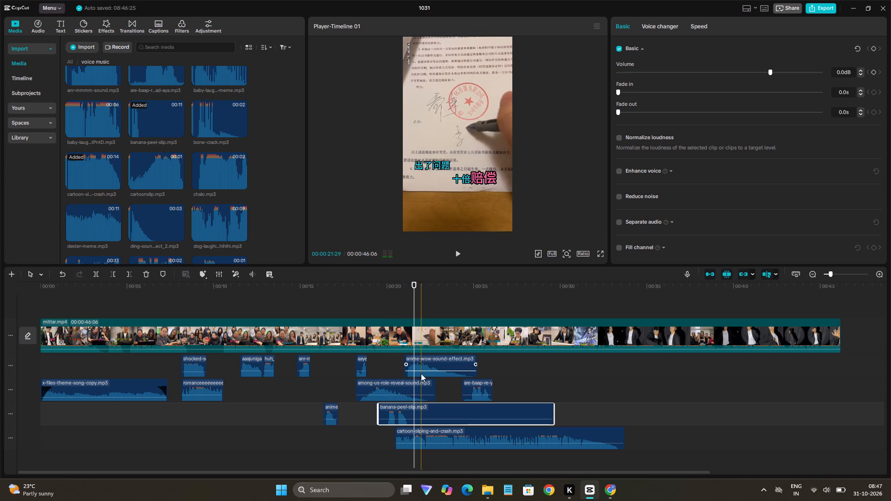
Move anime-wow-sound-effect.mp3 to about 28 seconds, keeping it on the top audio track.
left_click_drag(417, 370, 543, 377)
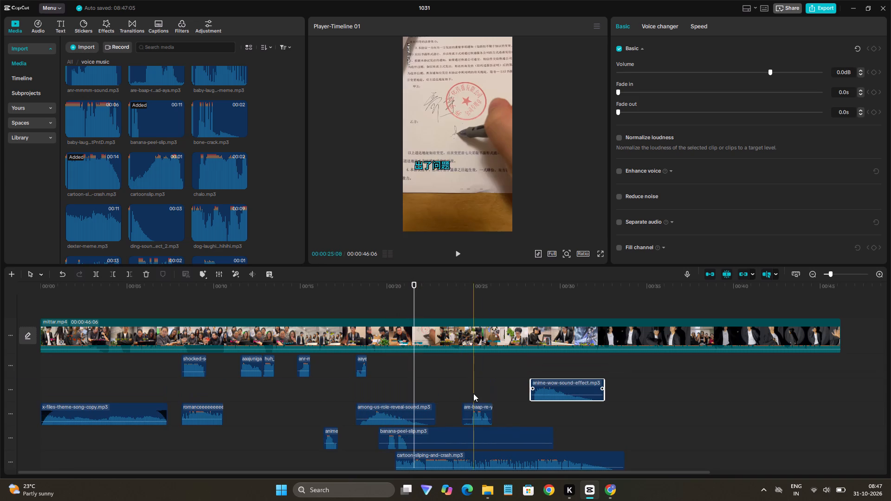
left_click_drag(558, 386, 558, 357)
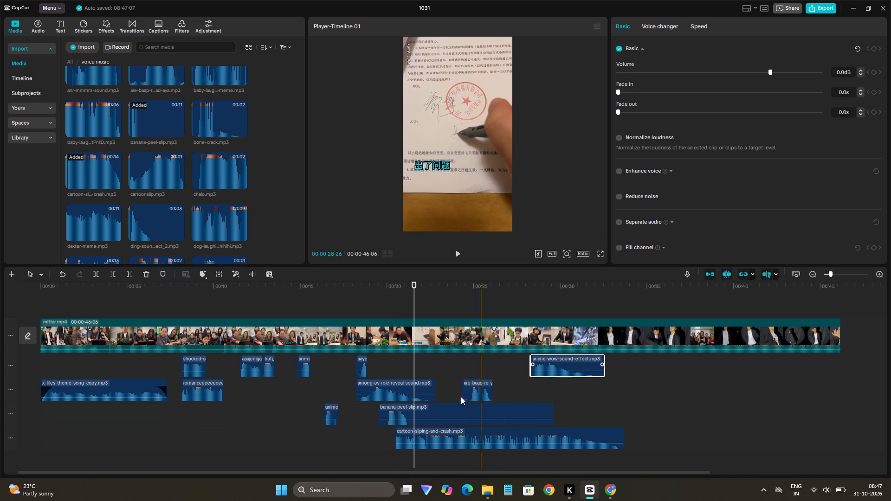
Shift banana-peel-slip.mp3 later on its track to start at about 20 seconds.
left_click_drag(424, 416, 467, 416)
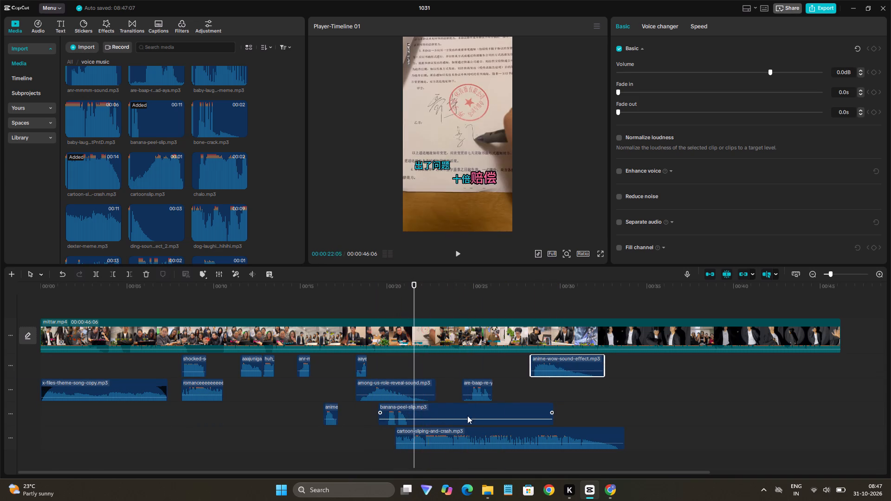
left_click_drag(467, 416, 436, 420)
left_click(366, 418)
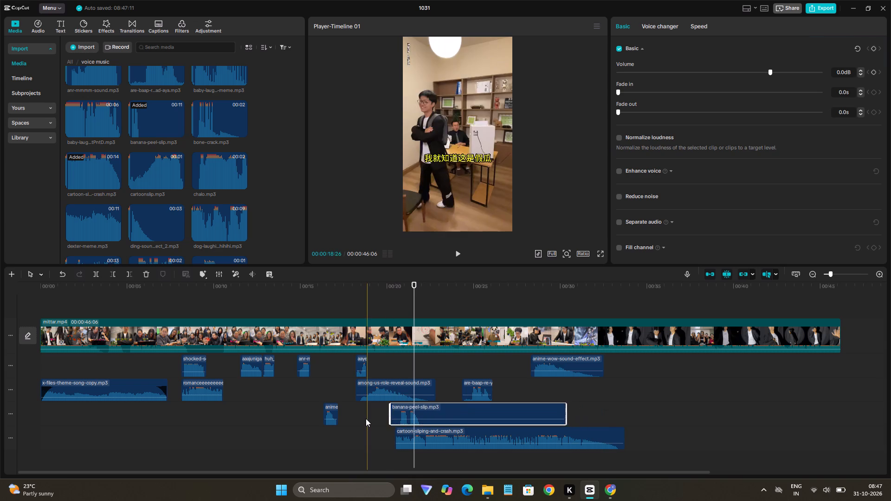
Play from about 20 seconds to check the sounds, and lower the volume of cartoon-sliping-and-crash.mp3 to -2.2 dB.
key("space")
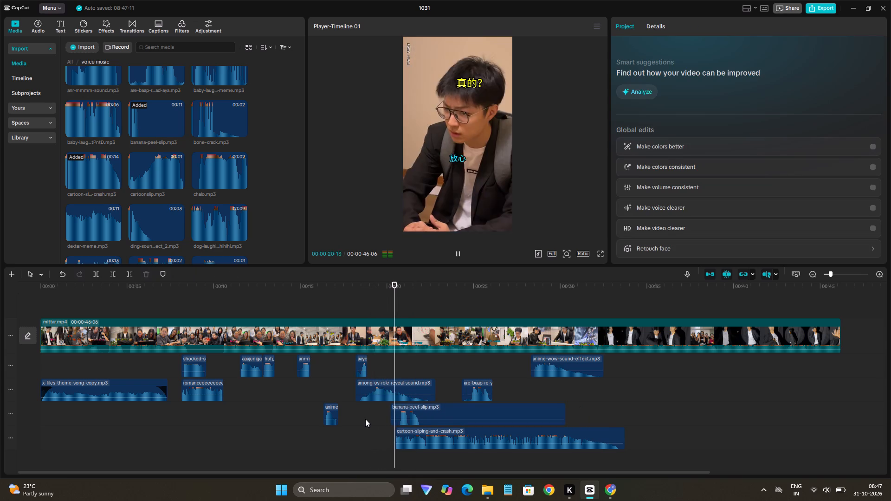
key("space")
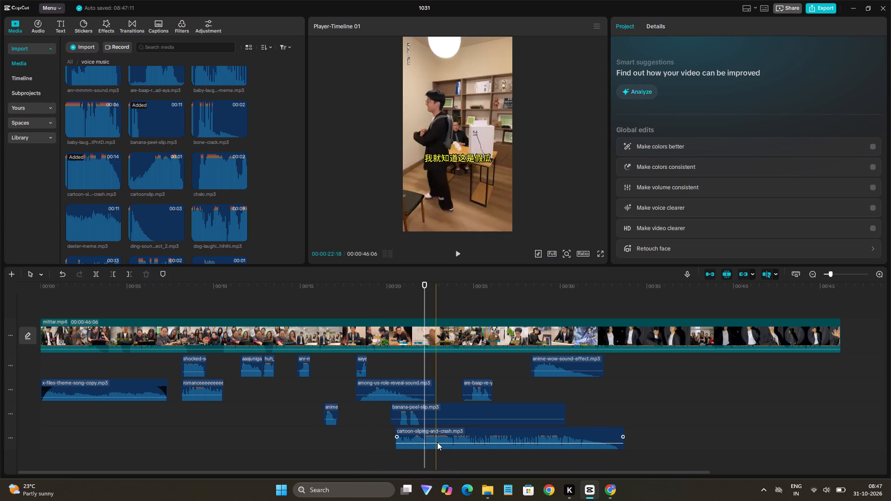
left_click_drag(433, 443, 447, 443)
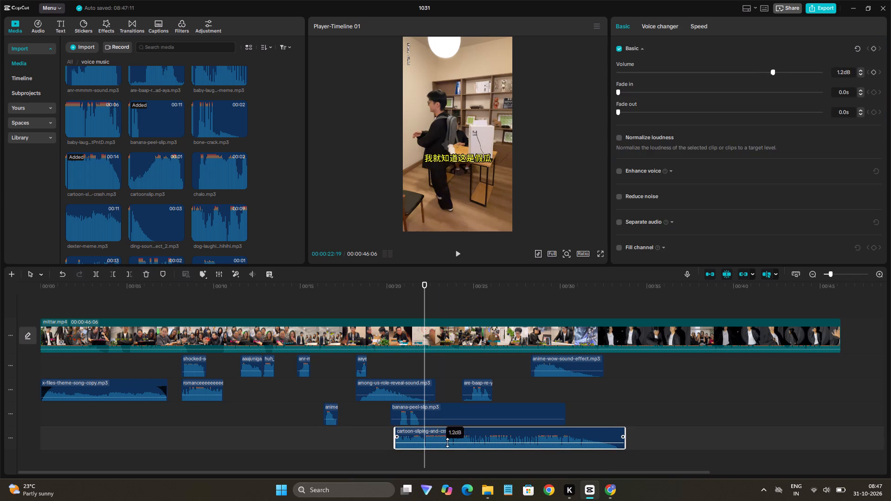
left_click_drag(447, 443, 452, 444)
Shift cartoon-sliping-and-crash.mp3 later on its track to start at about 22.5 seconds, checking its start and timing against playback.
left_click_drag(452, 434, 482, 434)
key("space")
key("space")
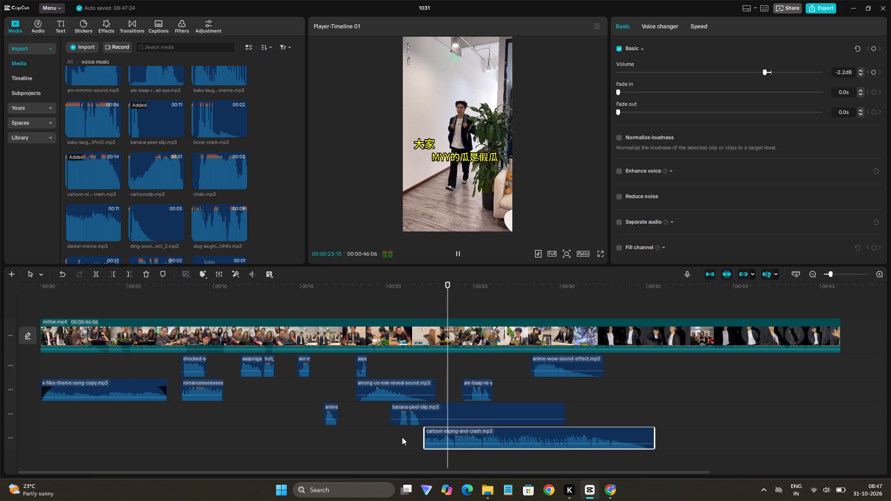
key("space")
left_click_drag(425, 440, 431, 439)
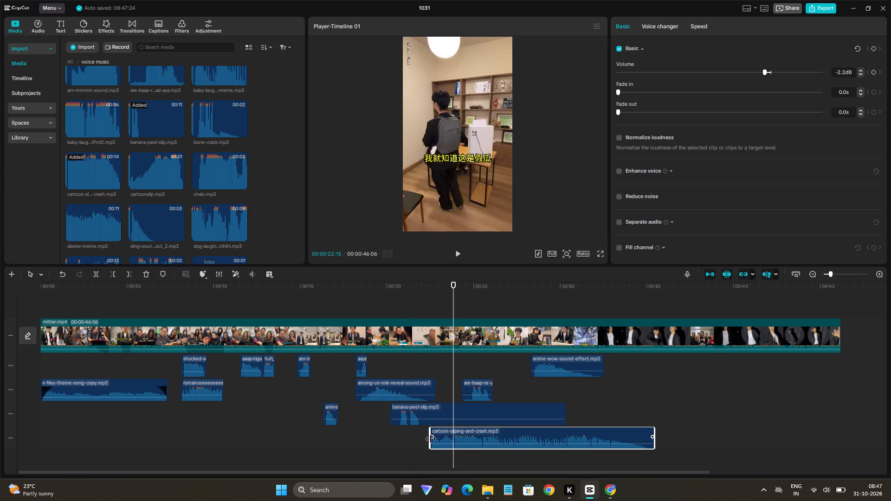
left_click_drag(431, 439, 419, 440)
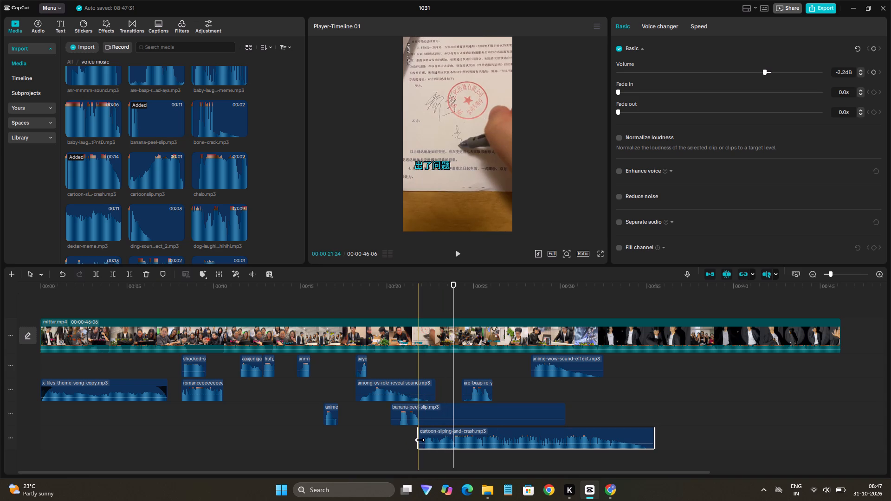
left_click(420, 440)
left_click_drag(417, 440, 422, 443)
left_click_drag(442, 434, 451, 435)
left_click(421, 437)
key("space")
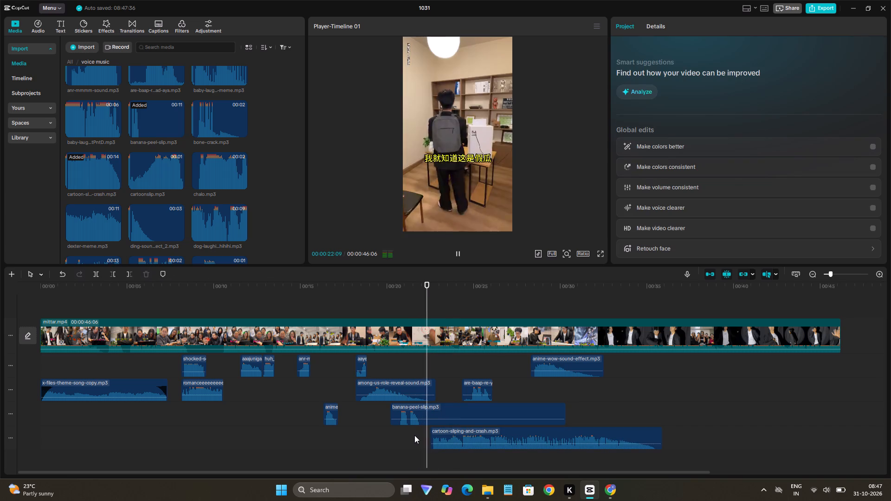
key("space")
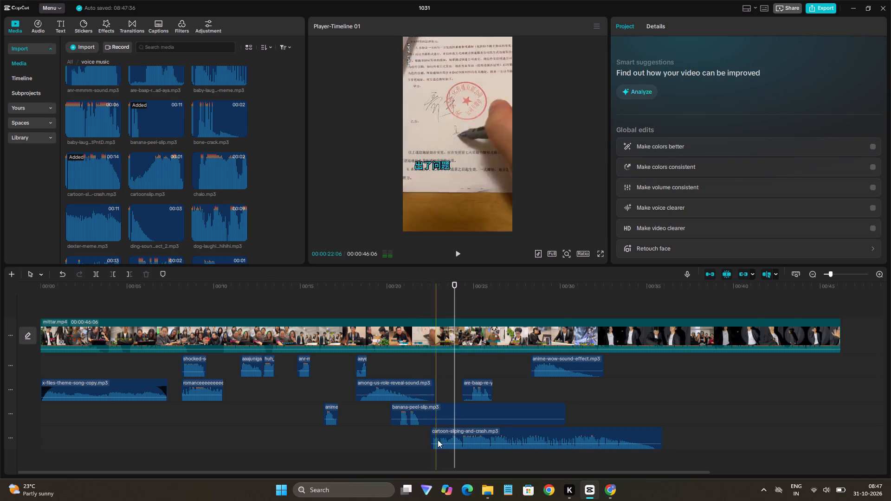
Give cartoon-sliping-and-crash.mp3 a 0.6-second fade-in and play that section to check it.
left_click(453, 441)
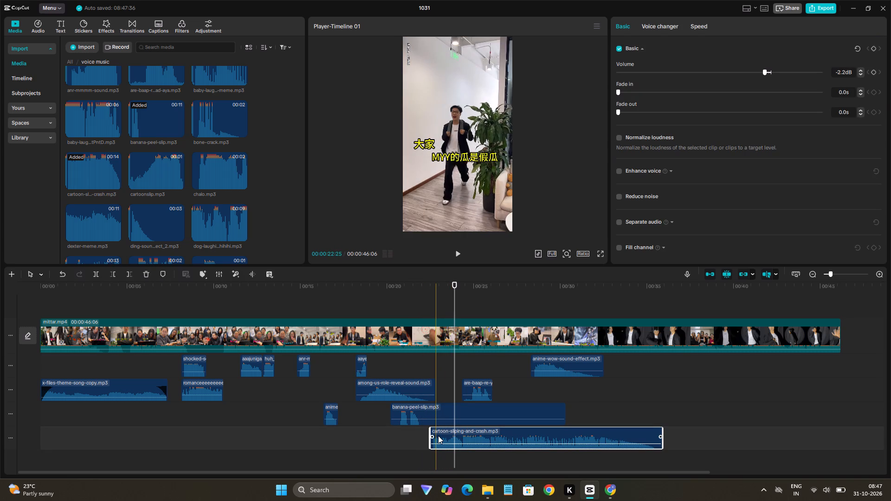
left_click_drag(433, 436, 440, 436)
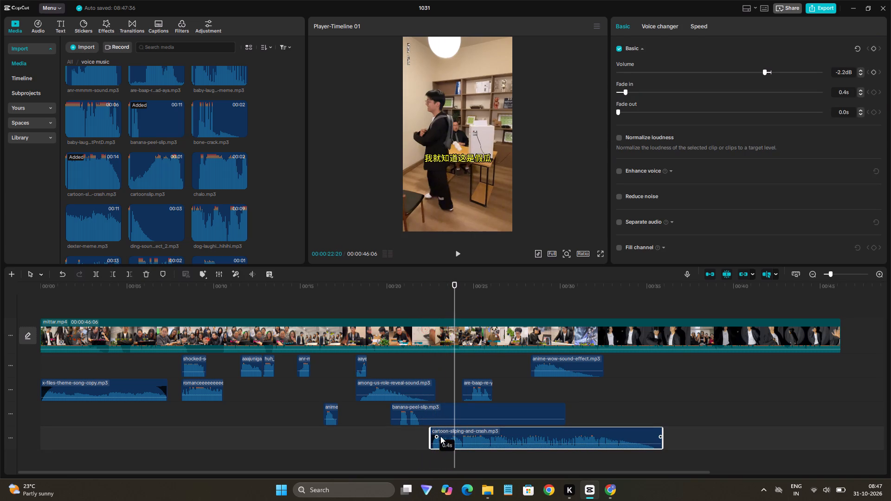
left_click_drag(440, 436, 443, 436)
left_click(416, 436)
key("space")
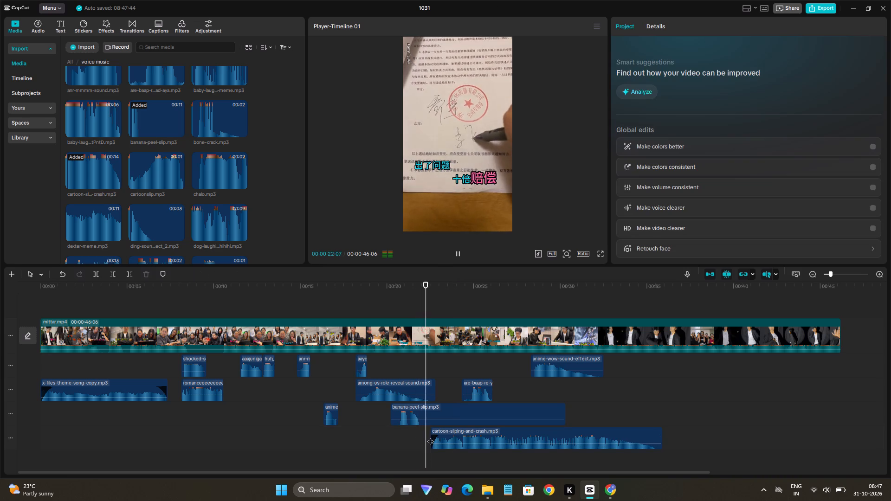
key("space")
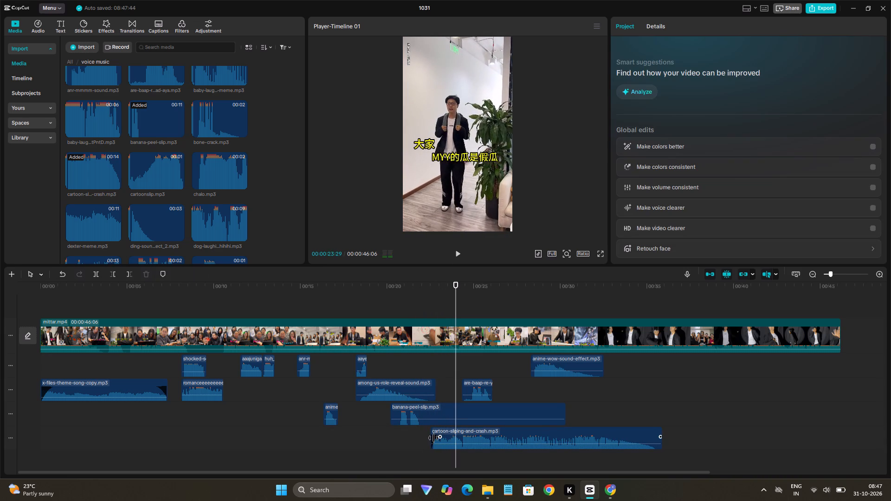
Split cartoon-sliping-and-crash.mp3 at 00:00:24:06, delete the part after the cut, and play back the result.
key("space")
key("space")
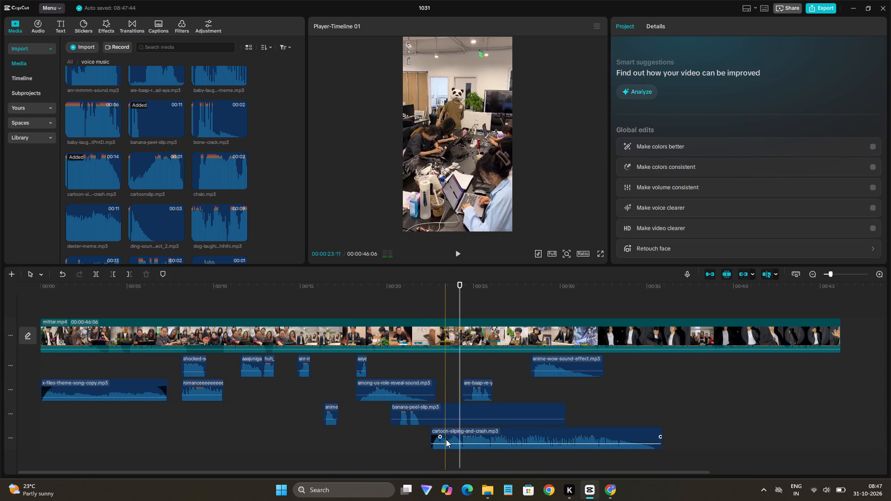
left_click(458, 441)
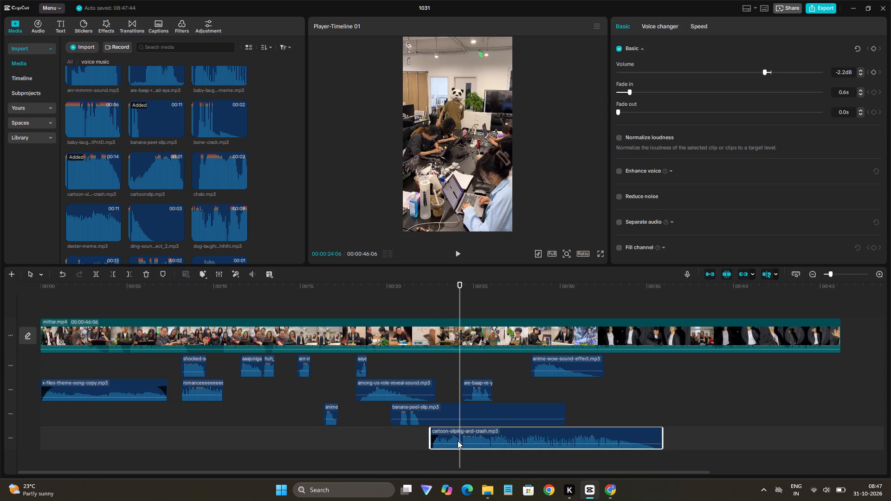
key("ctrl+b")
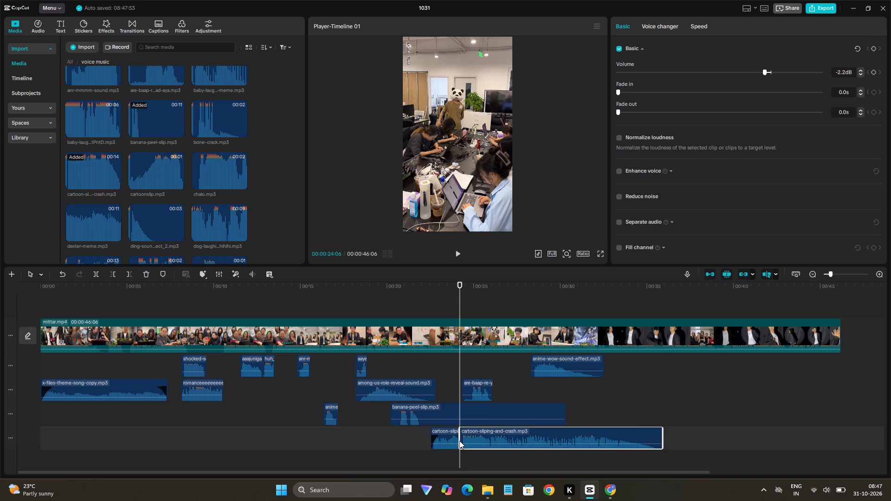
key("BackSpace")
left_click(383, 435)
key("space")
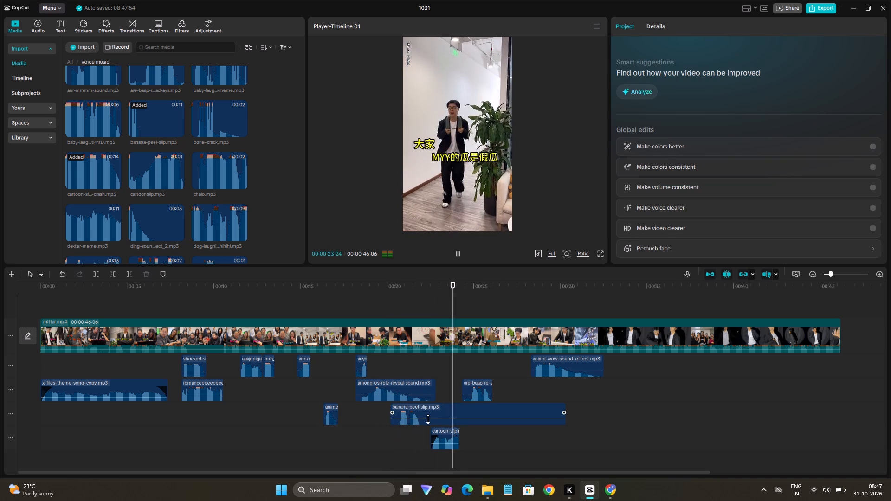
key("space")
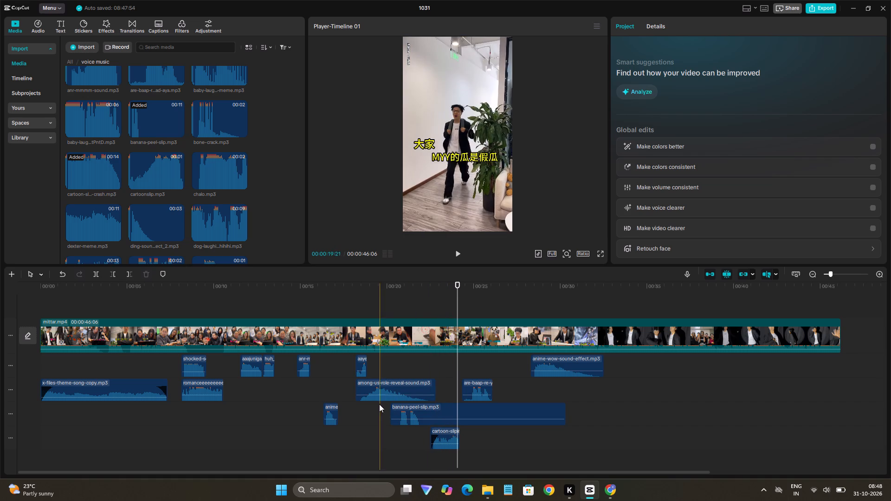
Trim the end of banana-peel-slip.mp3 to leave about 2 seconds and move it to the top audio track at about 33.6 seconds.
left_click(445, 410)
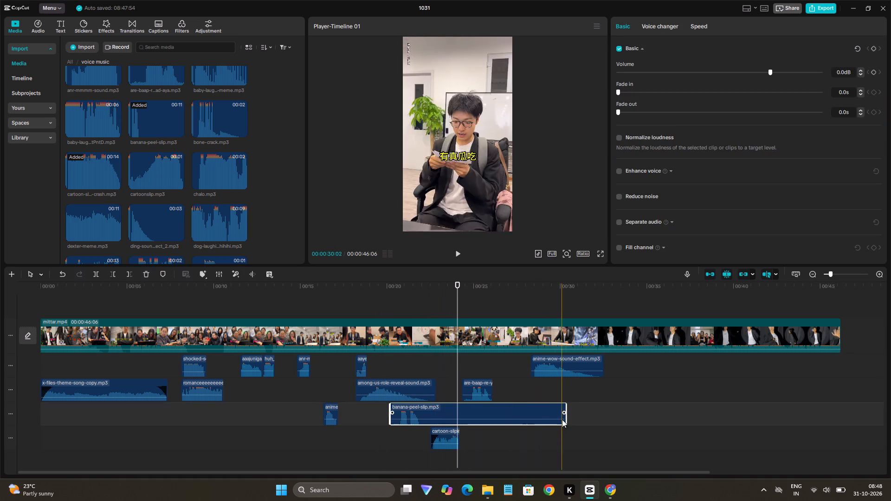
left_click_drag(564, 419, 426, 428)
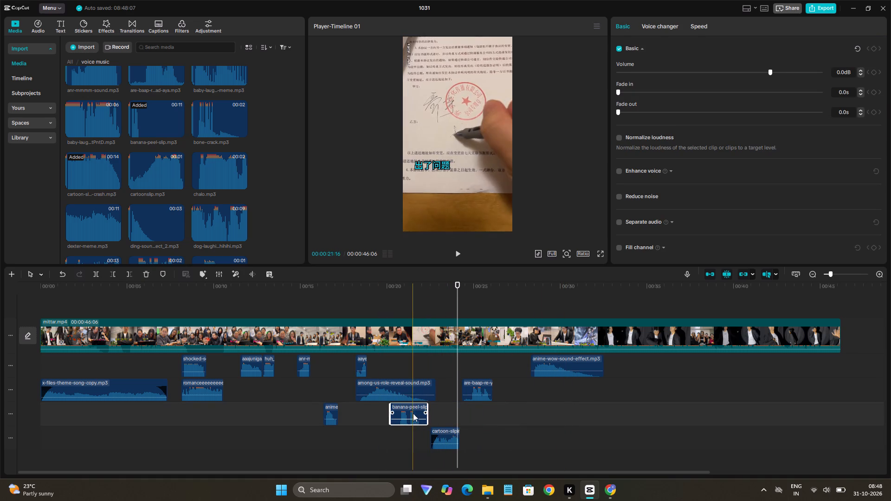
left_click_drag(413, 413, 646, 373)
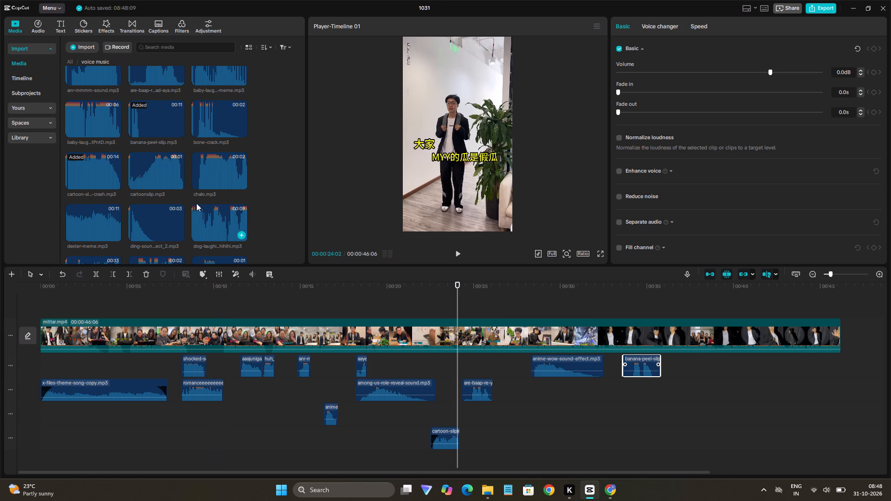
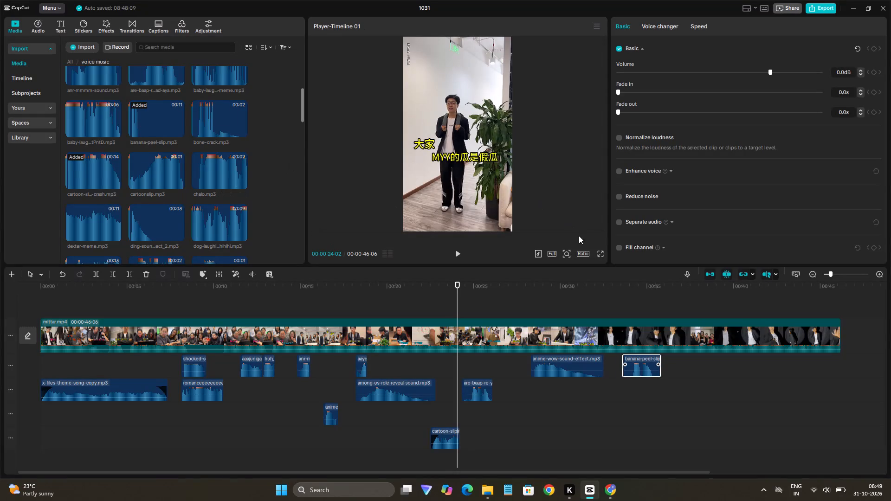
Play the timeline from about 24 seconds to near the end, pausing at intervals to check the placed sounds against the video.
left_click(458, 250)
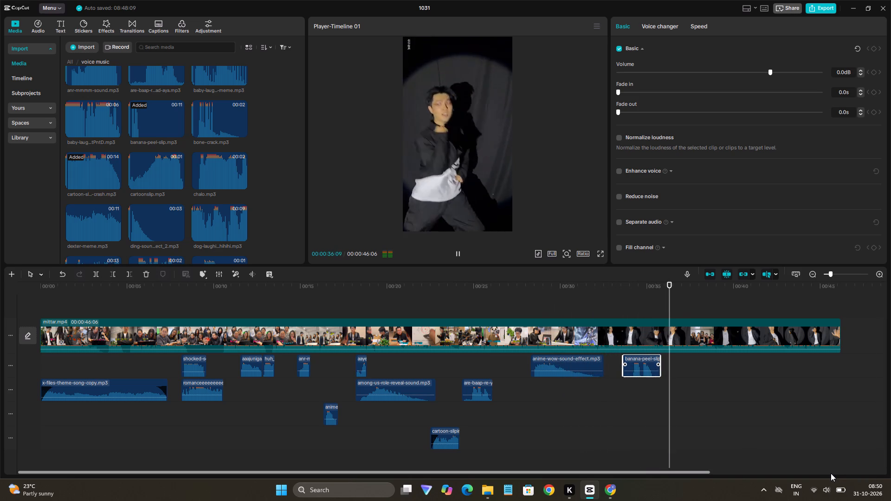
left_click(457, 254)
left_click(457, 254)
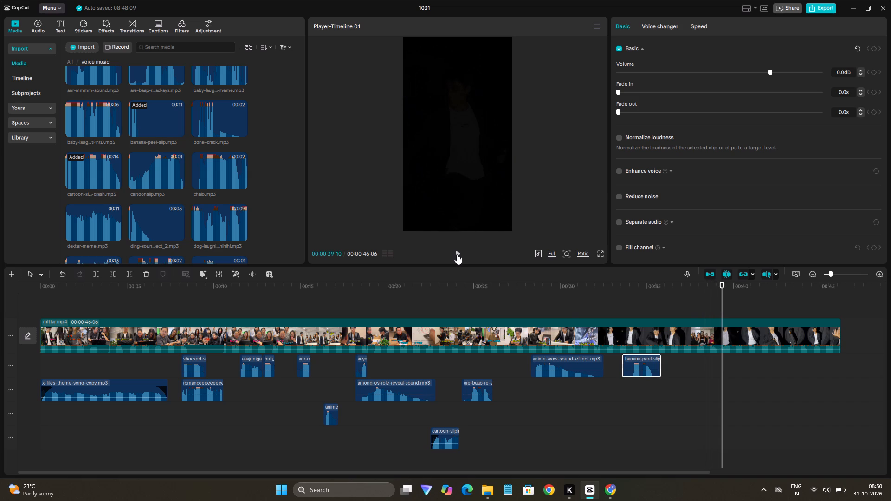
left_click(457, 254)
left_click(457, 254)
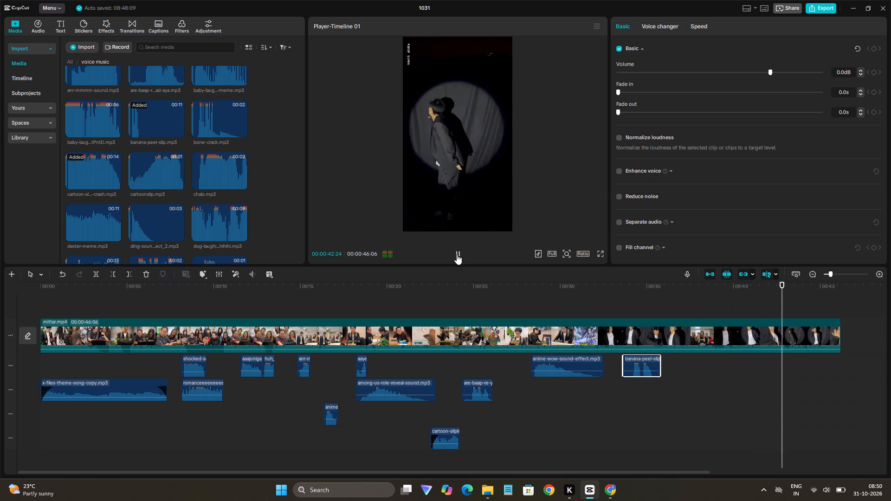
left_click(457, 254)
left_click(457, 254)
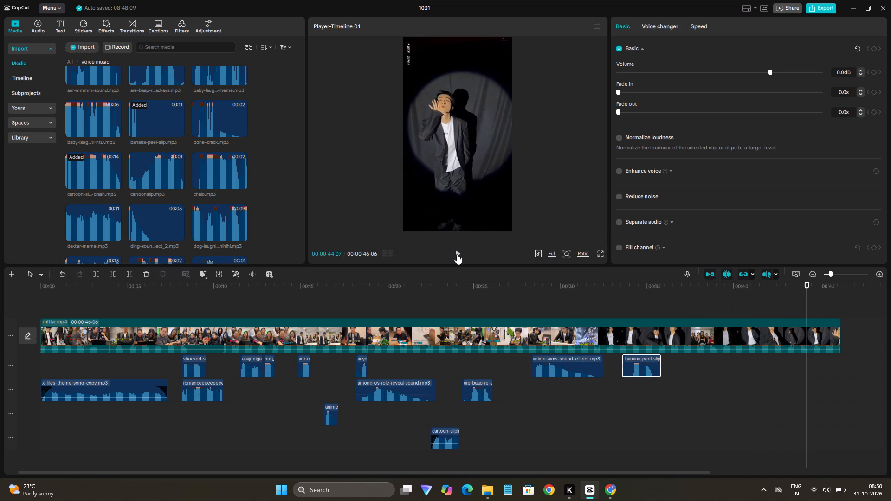
left_click(457, 254)
left_click(457, 254)
left_click(457, 254)
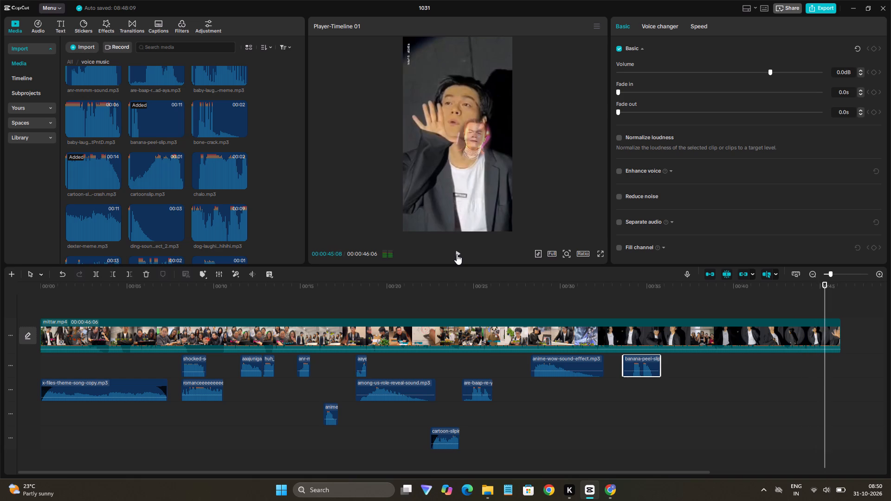
Replay the edit from about 12 seconds through to about 44 seconds to review the timing of all the sound effects.
left_click(254, 402)
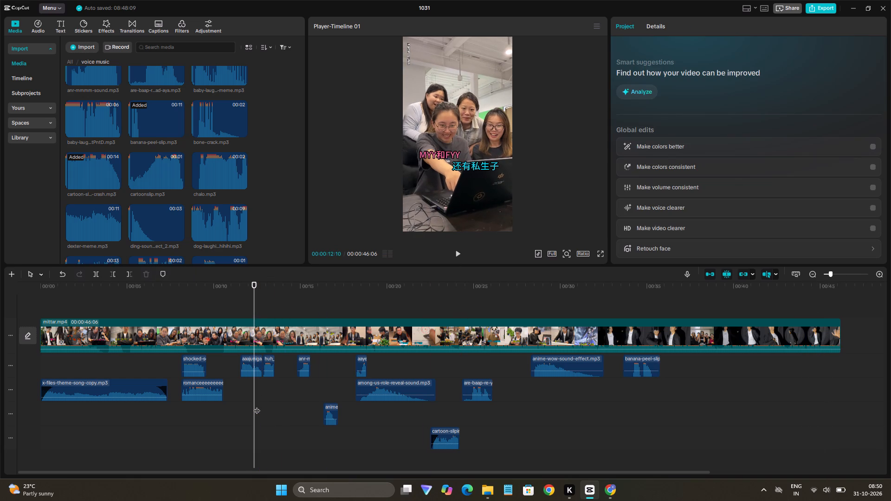
left_click(256, 405)
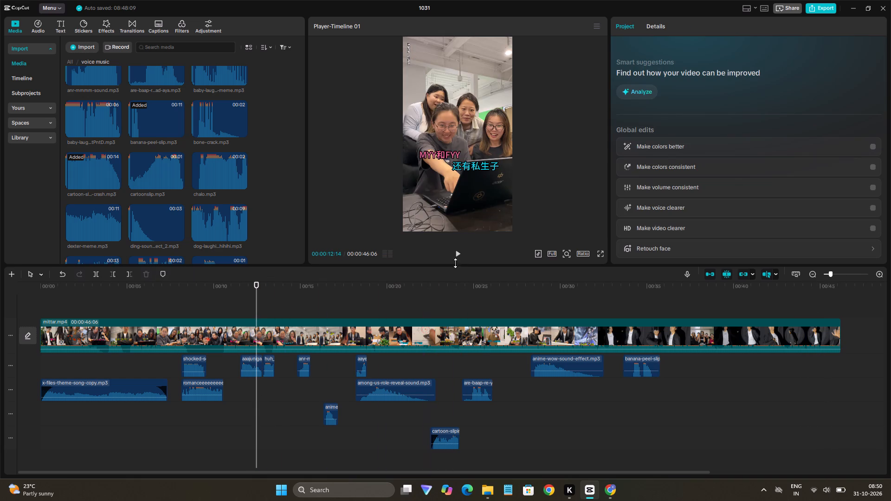
left_click(458, 258)
left_click(458, 258)
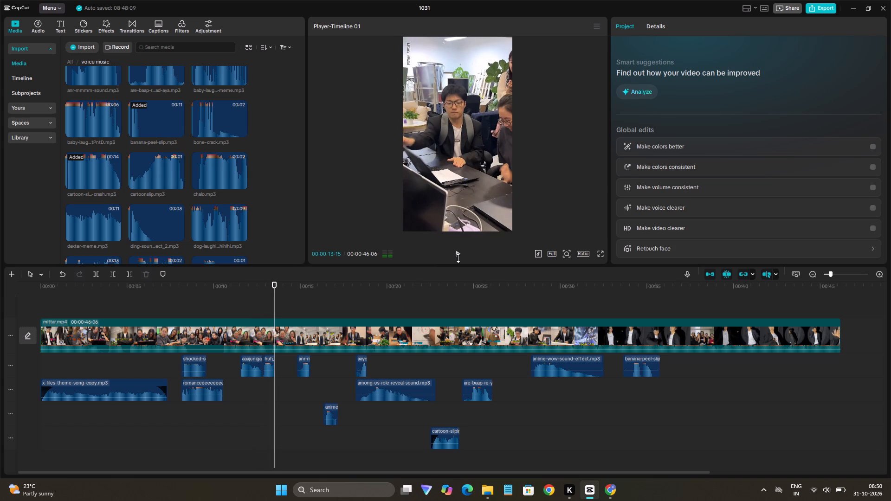
left_click(458, 253)
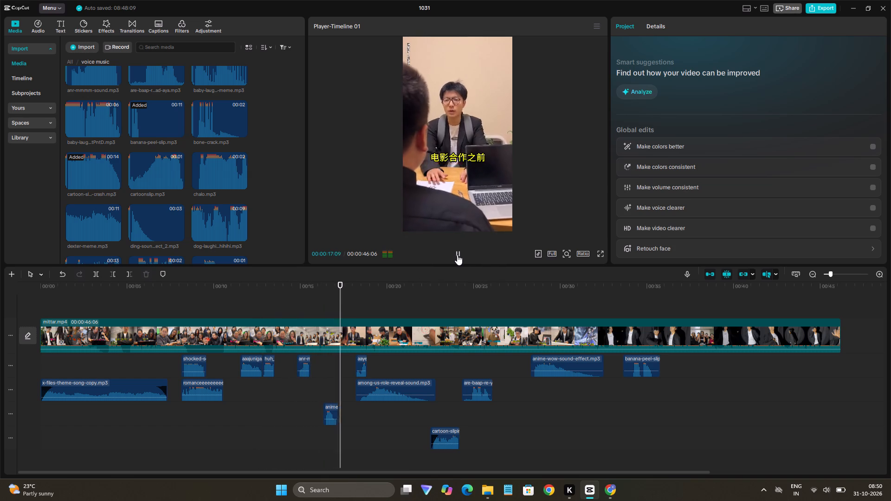
left_click(457, 255)
left_click(457, 255)
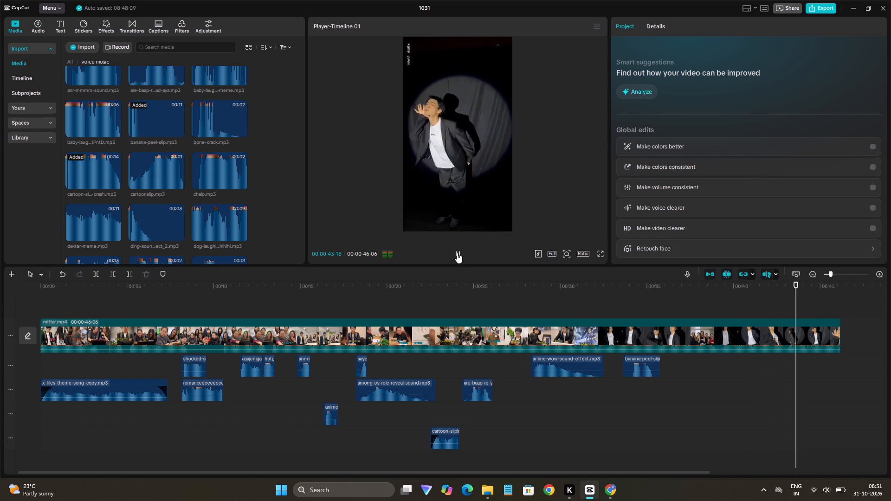
left_click(457, 253)
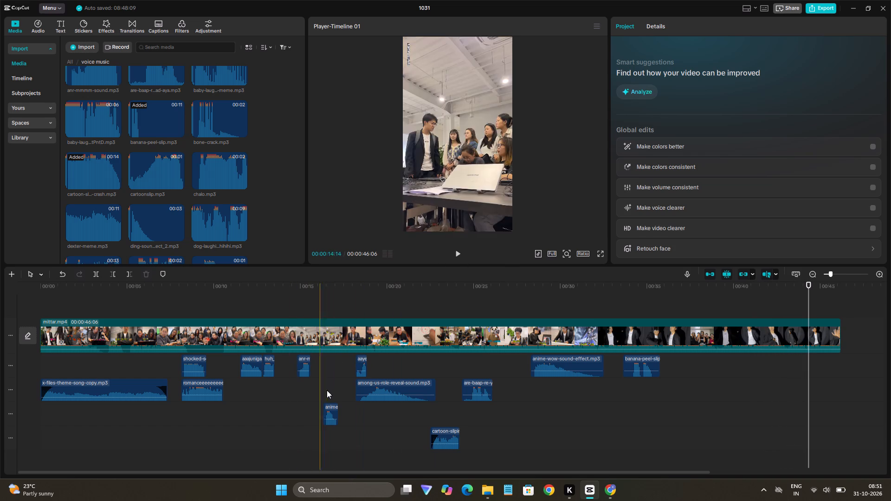
Play the opening of the video from about 0.5 to 3 seconds to check x-files-theme-song-copy.mp3 against the picture.
left_click(93, 425)
left_click(49, 415)
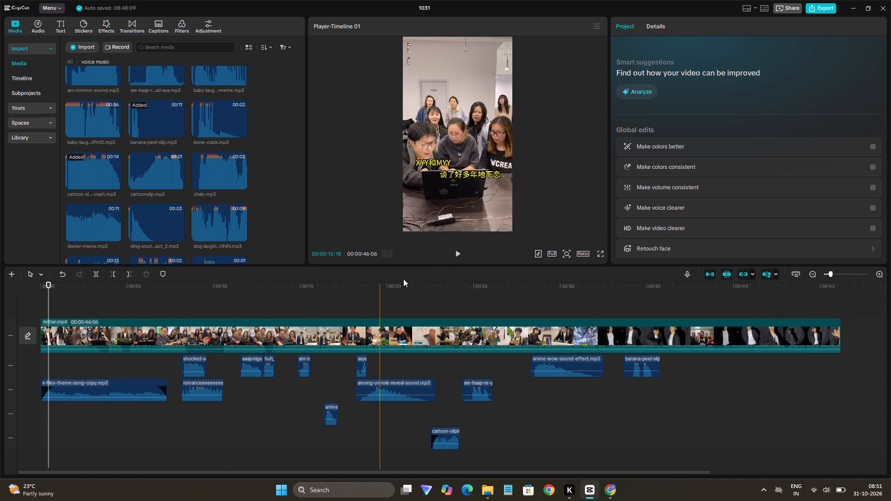
left_click(457, 257)
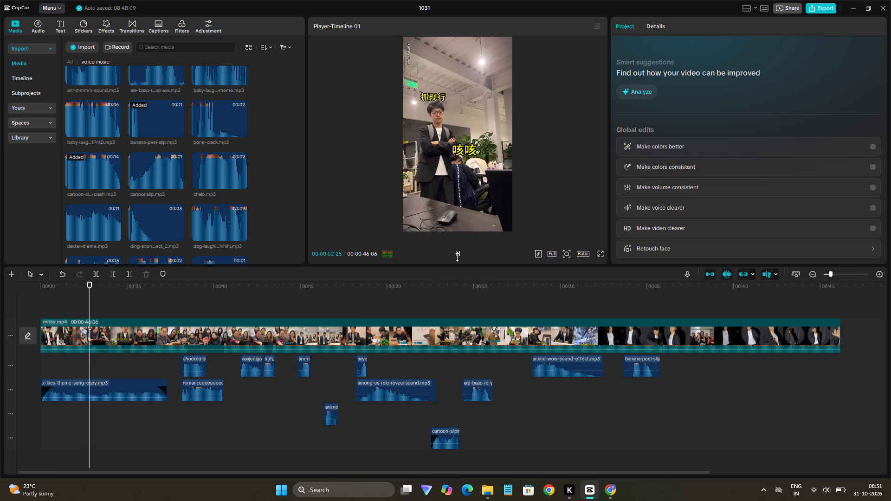
left_click(457, 255)
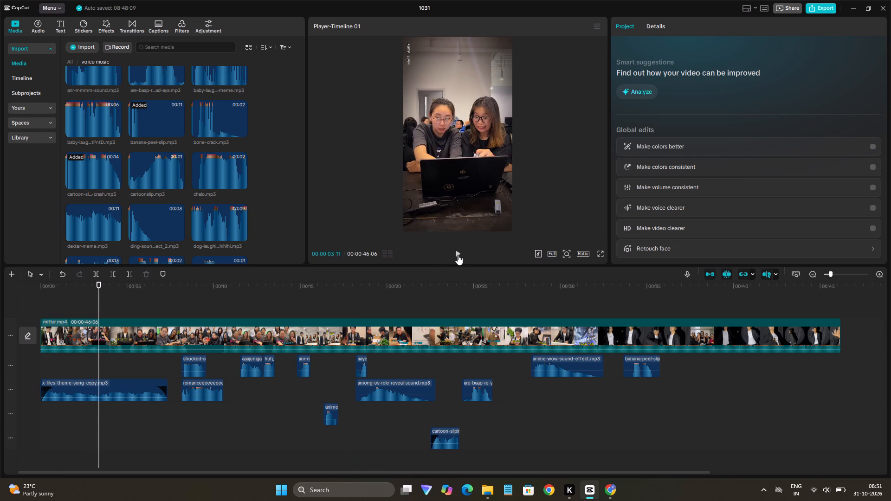
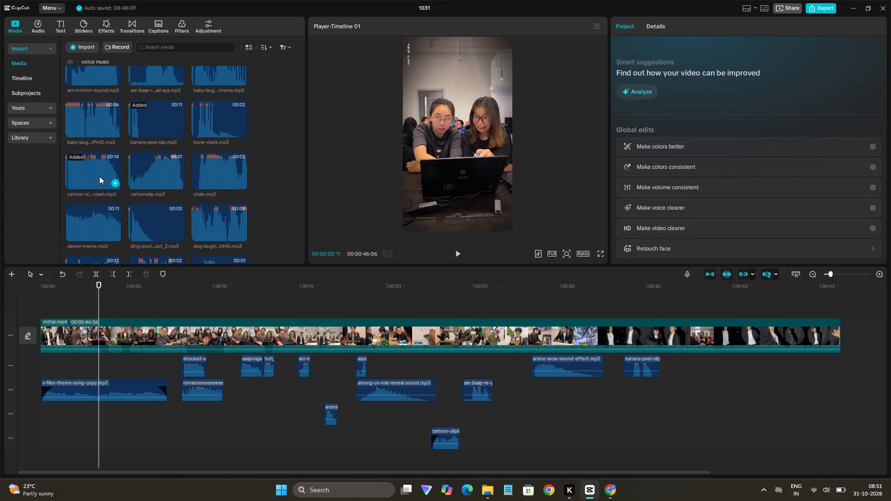
Audition the voice music sounds from the cartoon slip crash clip through chalo.mp3, dexter-meme.mp3, the ding sound and the first dog-laughing clip.
left_click(99, 176)
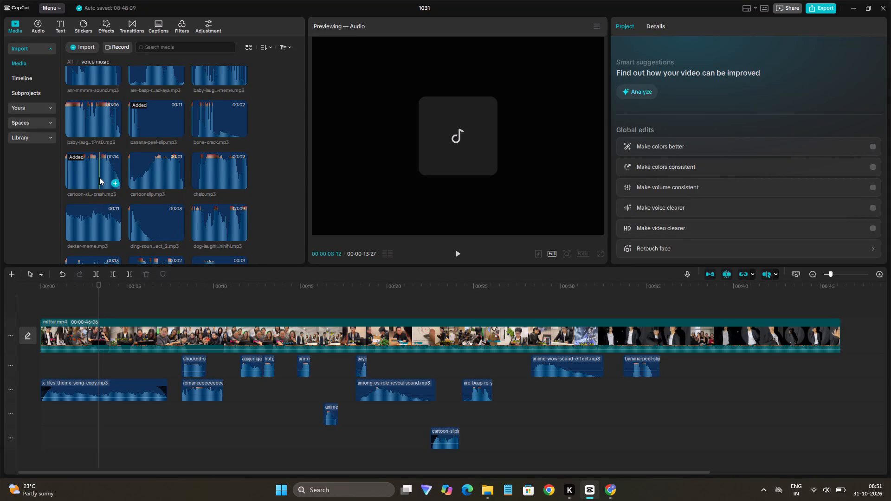
key("space")
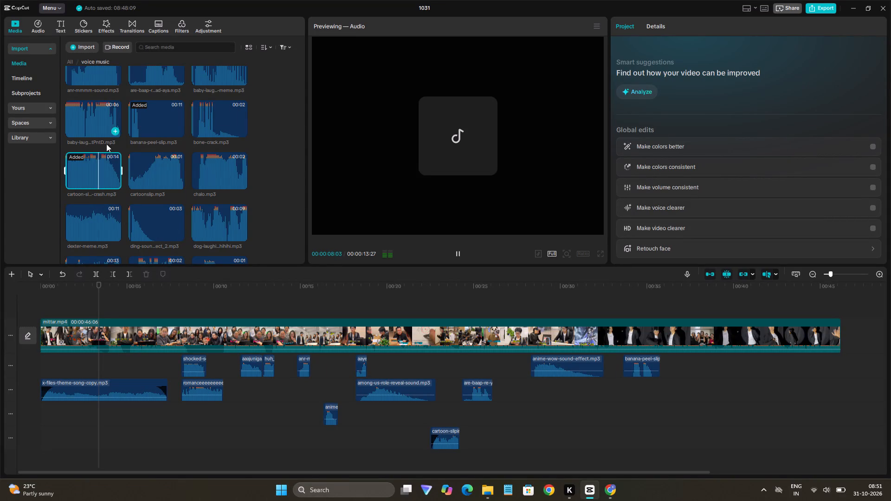
left_click(137, 174)
key("space")
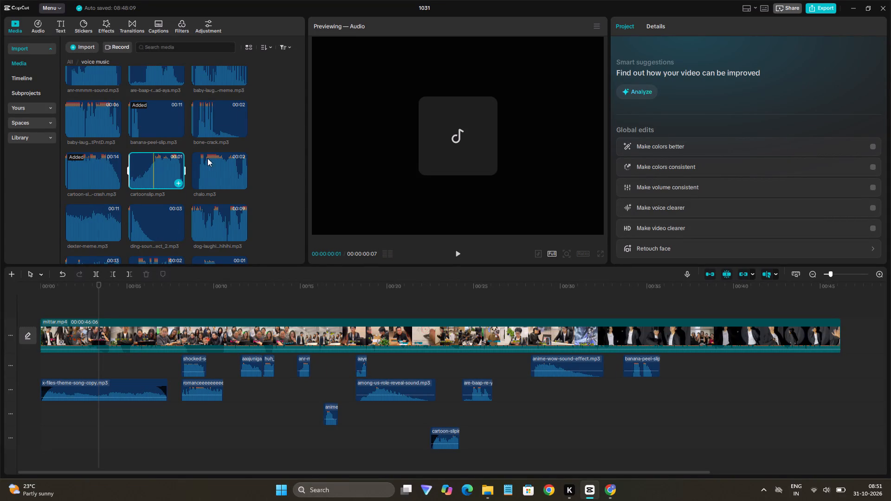
left_click(208, 165)
key("space")
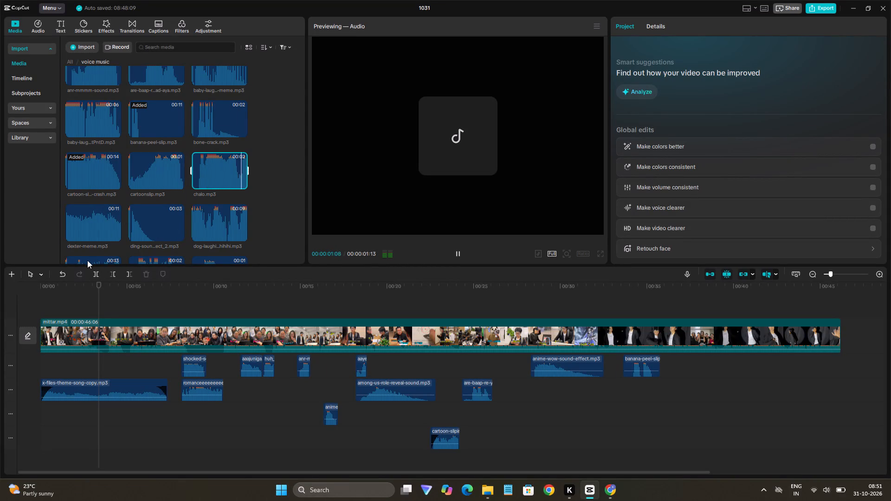
left_click(84, 223)
key("space")
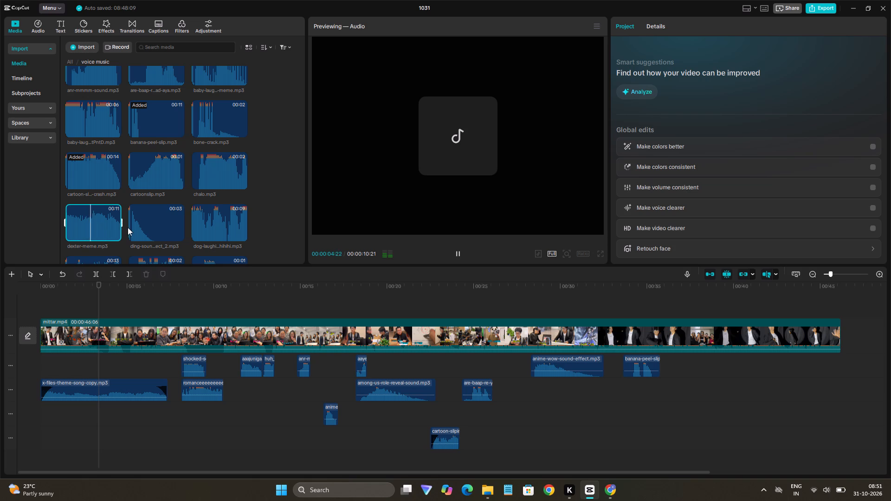
left_click(133, 224)
key("space")
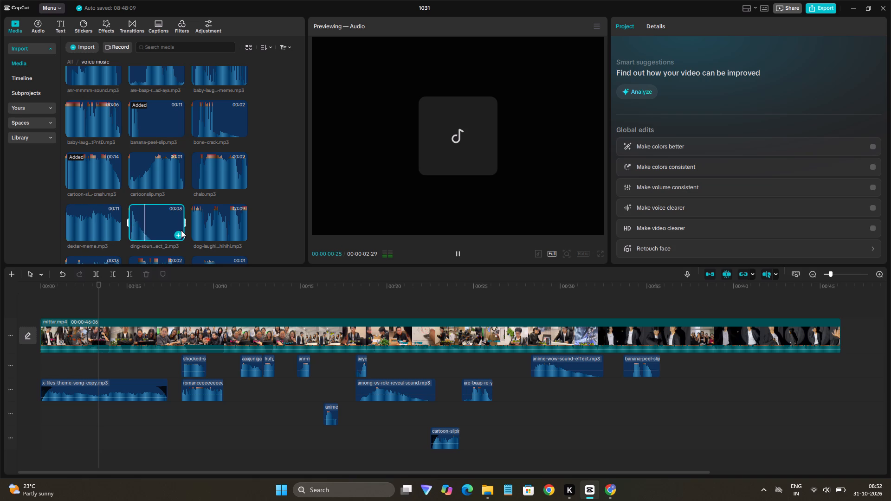
left_click(195, 227)
key("space")
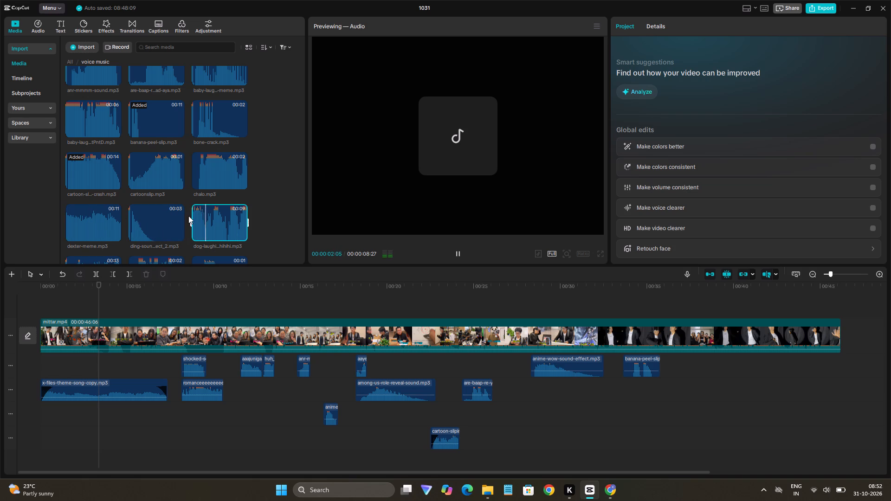
Audition the dog-laughing TikTok clip, download (24).wav and duck-toy-sound.mp3 in the voice music folder.
scroll(158, 168, "down", 3)
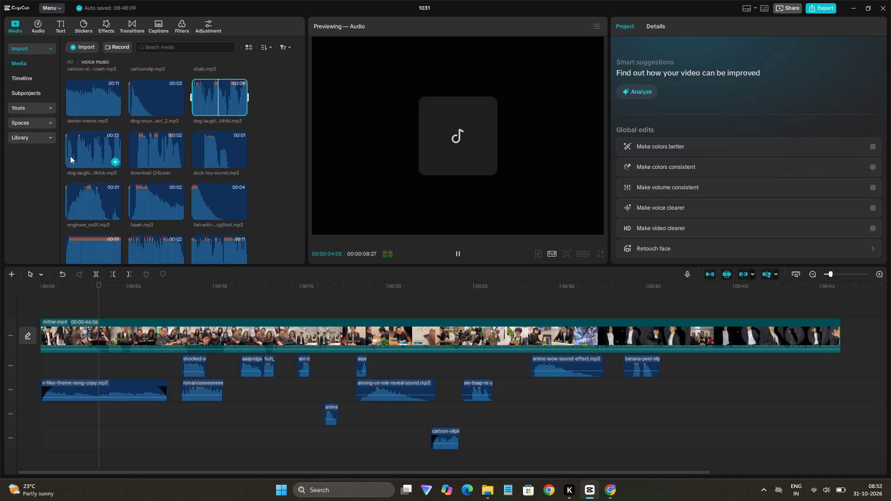
left_click(70, 156)
key("space")
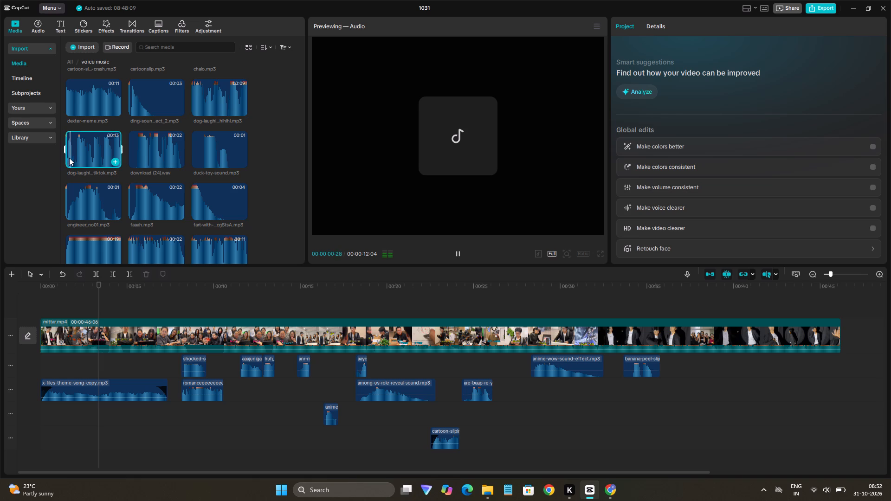
left_click(136, 148)
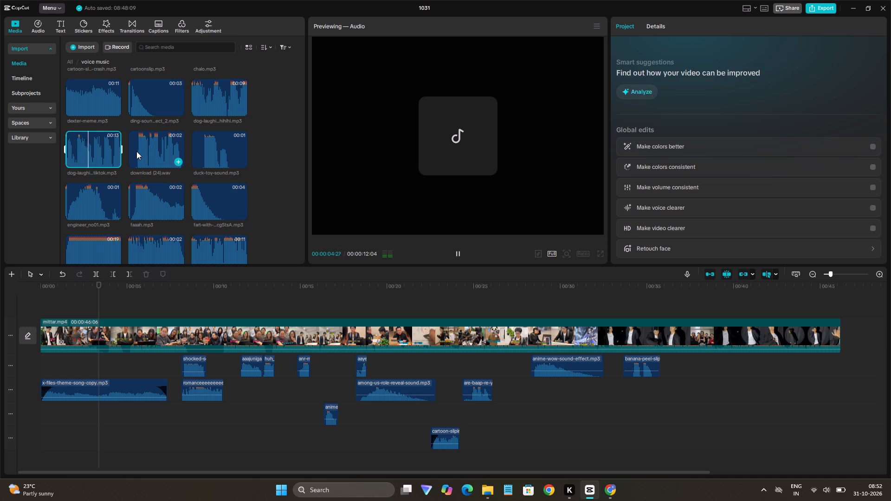
left_click(146, 153)
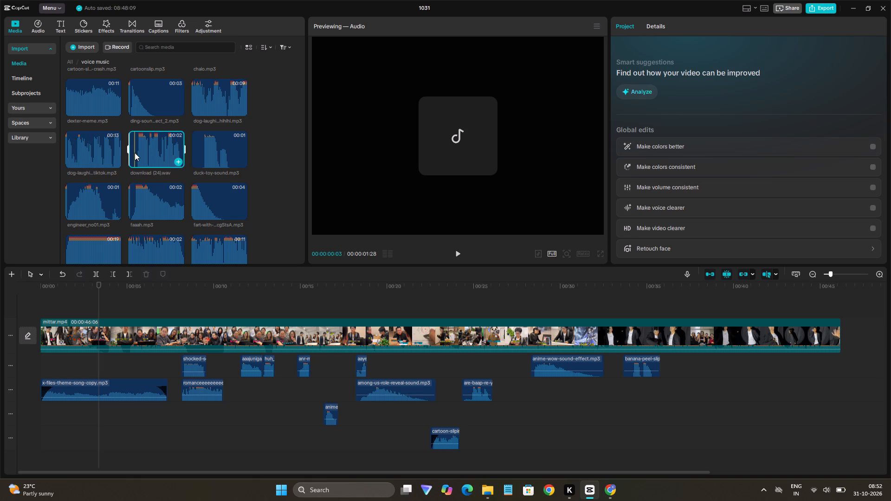
key("space")
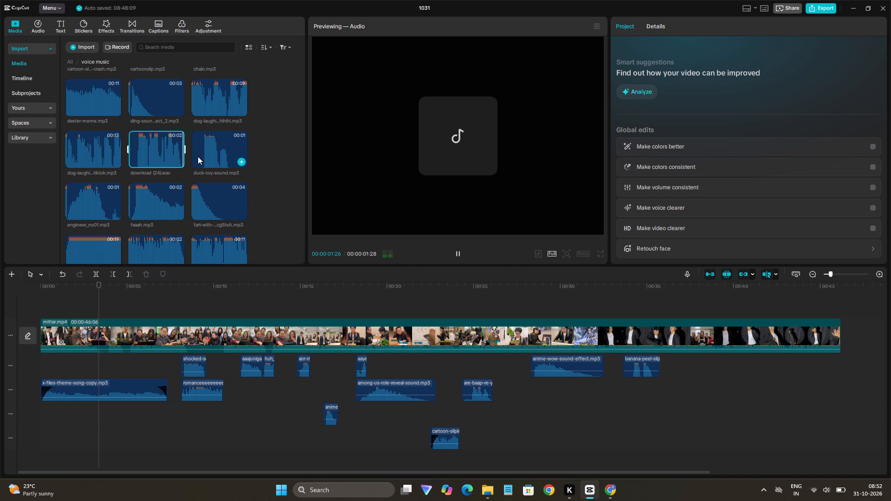
left_click(198, 156)
key("space")
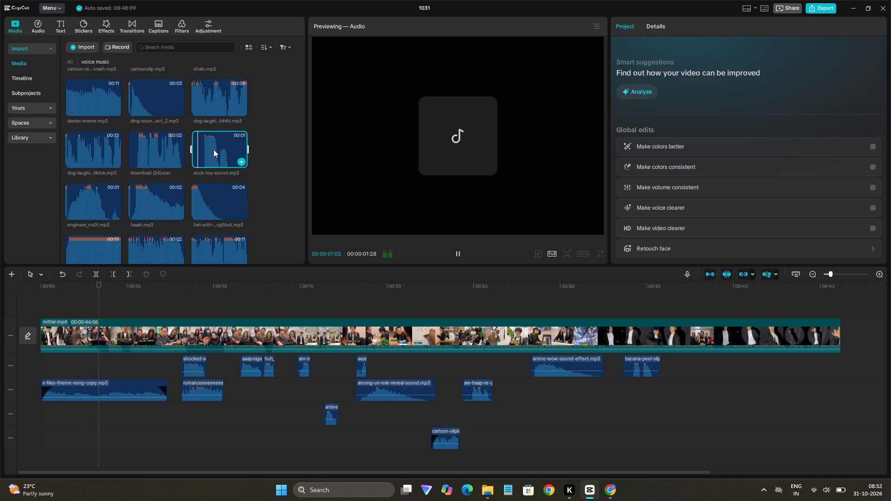
left_click(215, 148)
key("space")
Audition the voice music sounds in order from engineer_no01.mp3 through galaxy-meme.mp3 and goofy-ahh-runnin.mp3.
left_click(72, 199)
key("space")
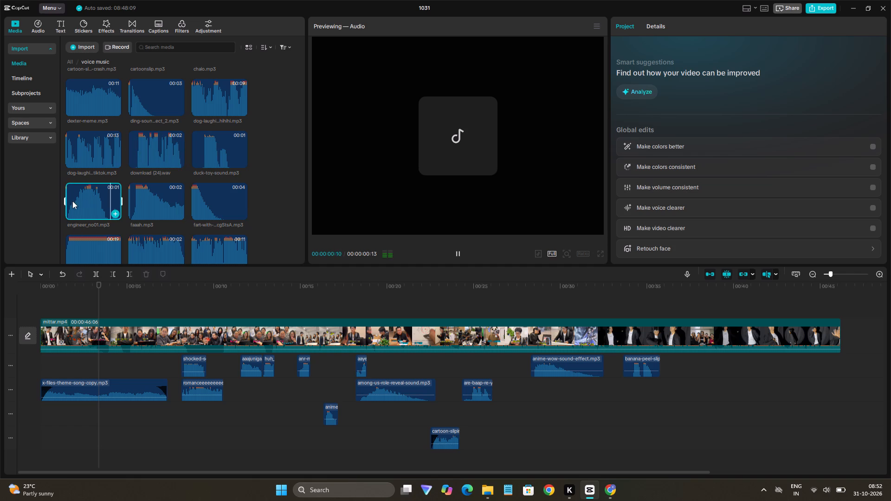
left_click(135, 199)
key("space")
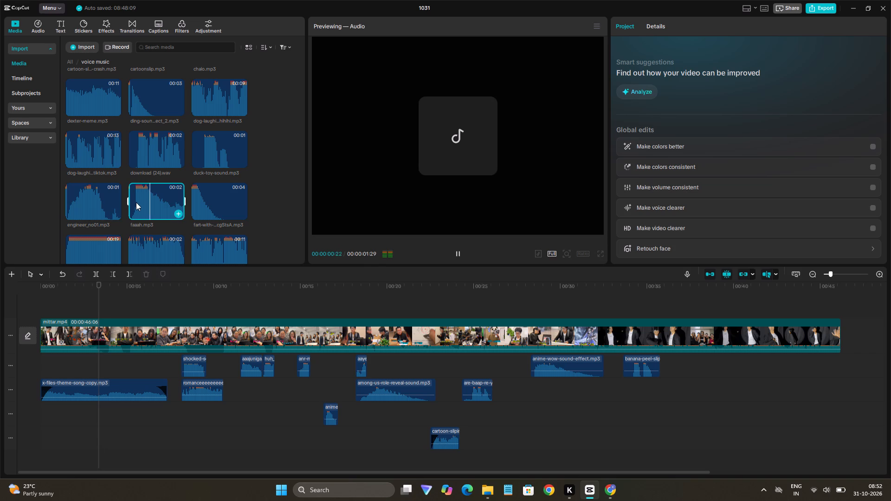
left_click(197, 199)
key("space")
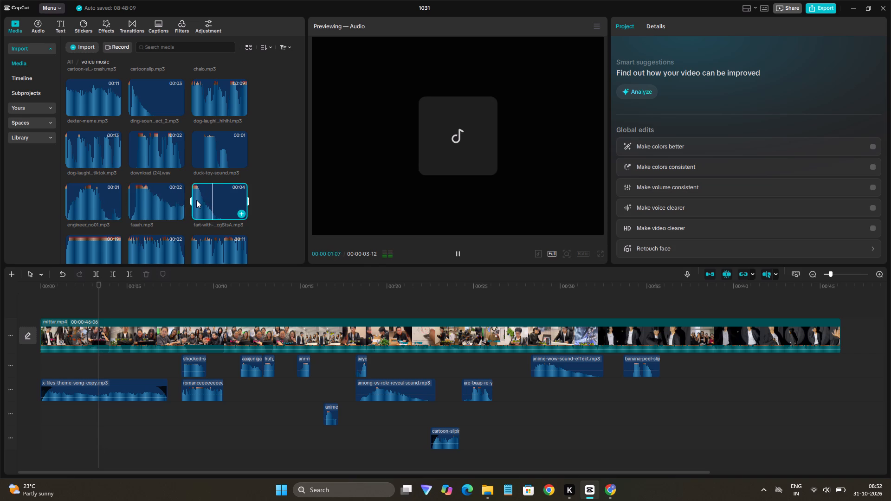
scroll(109, 218, "down", 2)
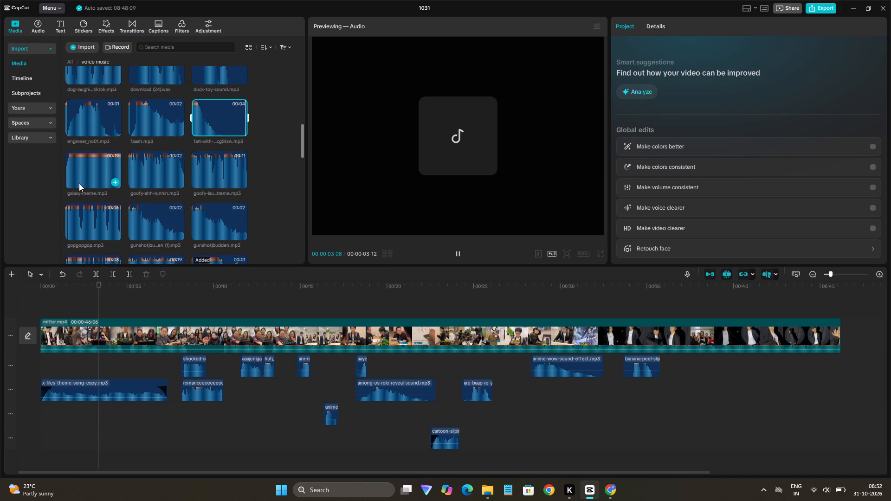
left_click(78, 175)
key("space")
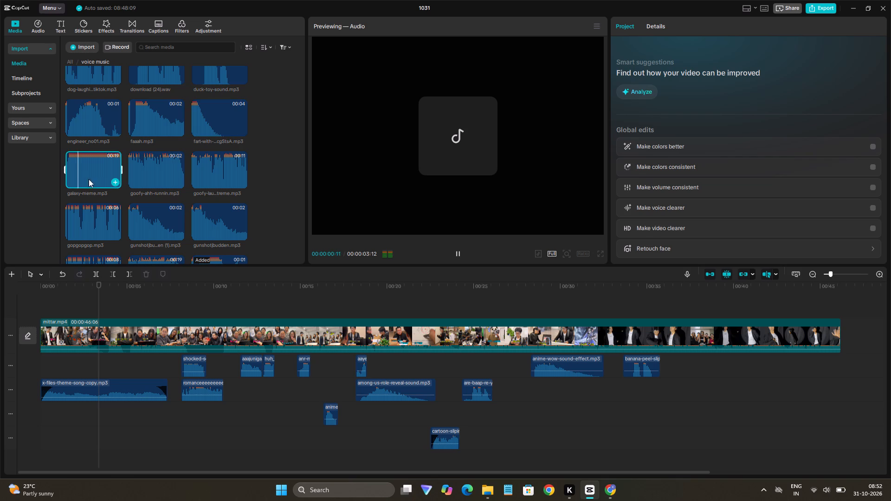
left_click(145, 179)
key("space")
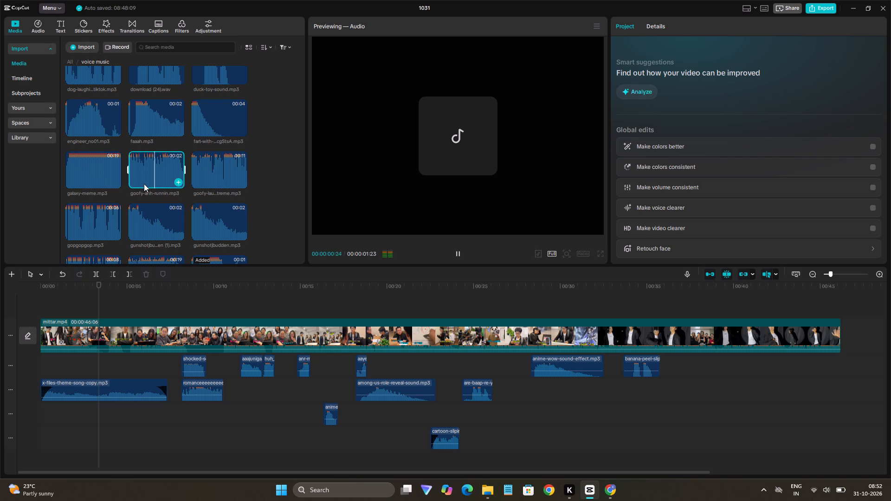
key("space")
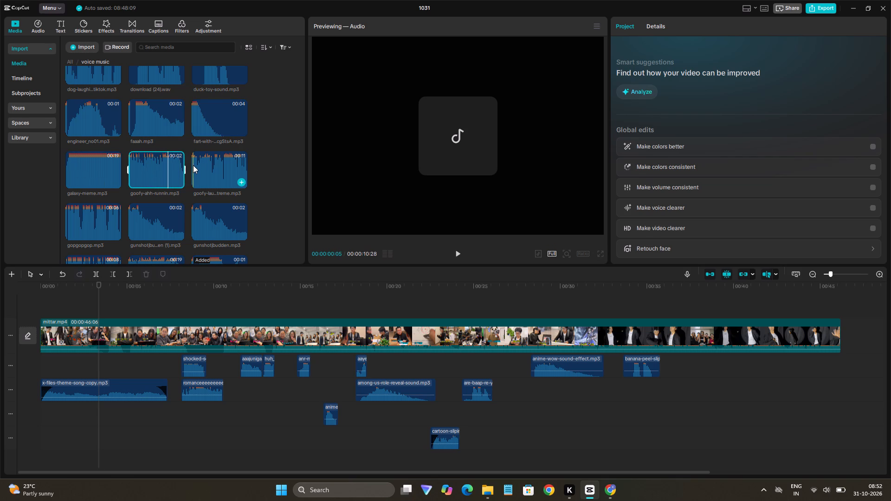